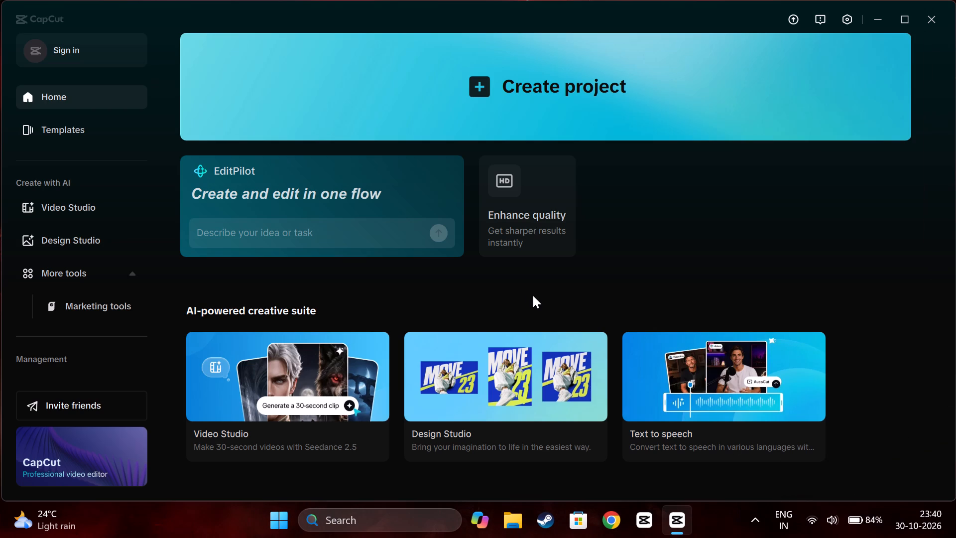
Open the existing project 1030 (1) from the Projects section of the home page.
scroll(532, 285, down, 10)
scroll(429, 537, down, 5)
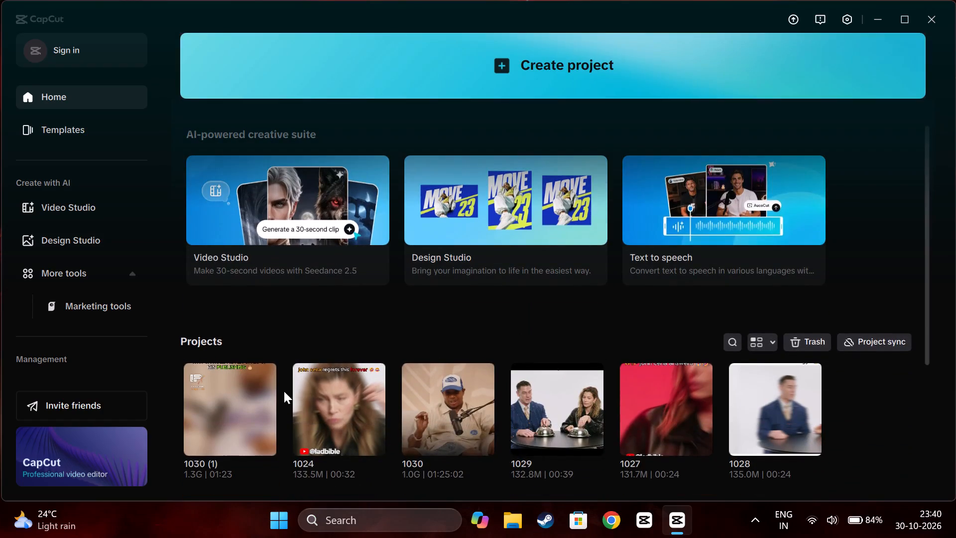
click(200, 410)
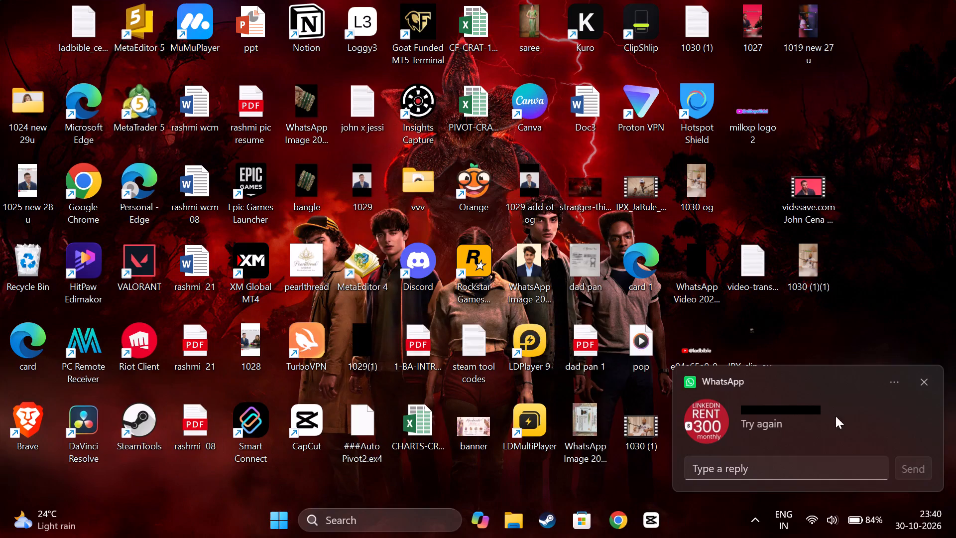
Dismiss the WhatsApp message notification.
click(927, 383)
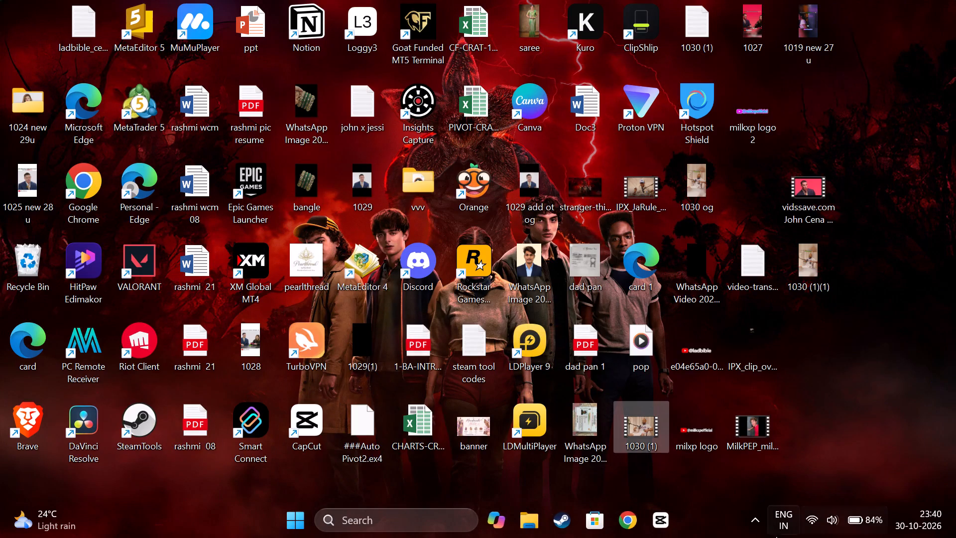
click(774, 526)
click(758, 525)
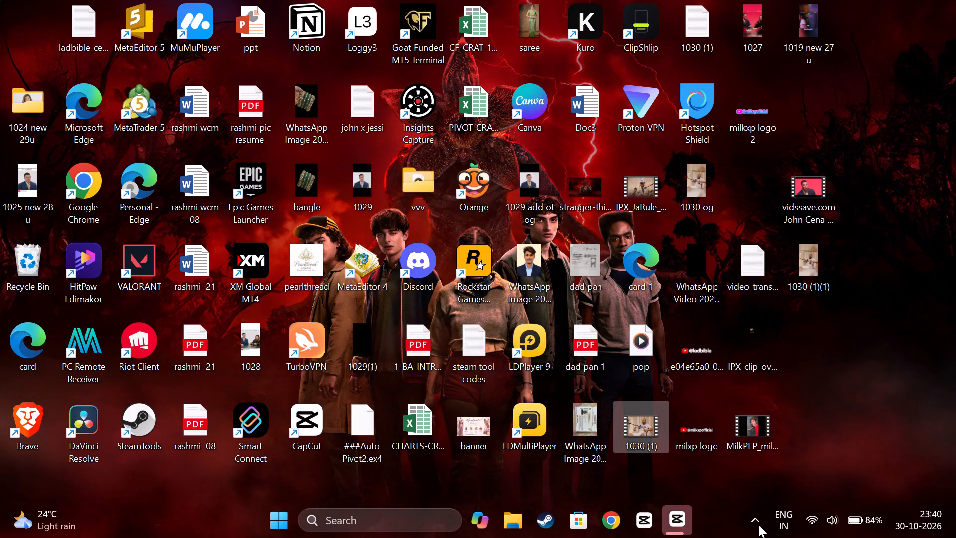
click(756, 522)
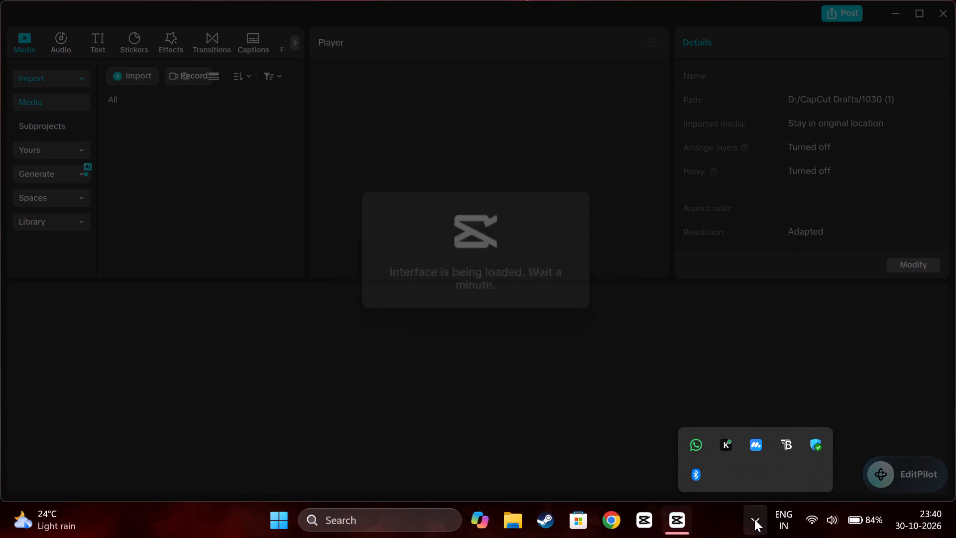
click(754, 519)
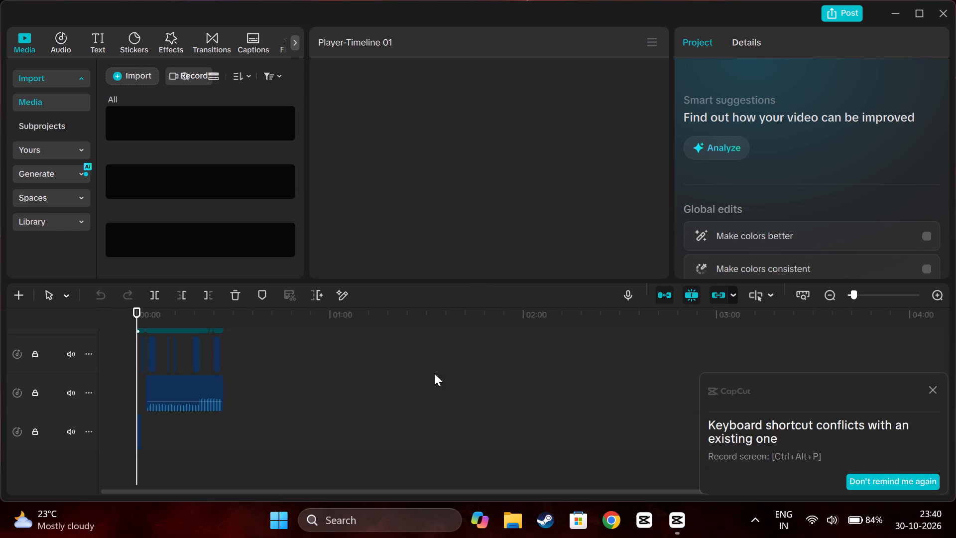
Dismiss the shortcut-conflict notice and clear the existing timeline range selection.
ctrl+scroll(486, 417, up, 1)
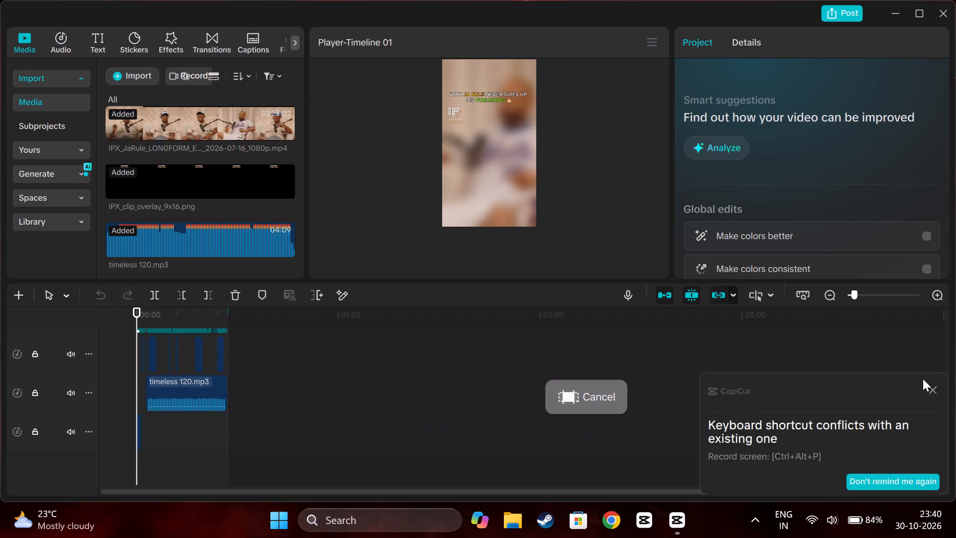
click(932, 391)
click(576, 402)
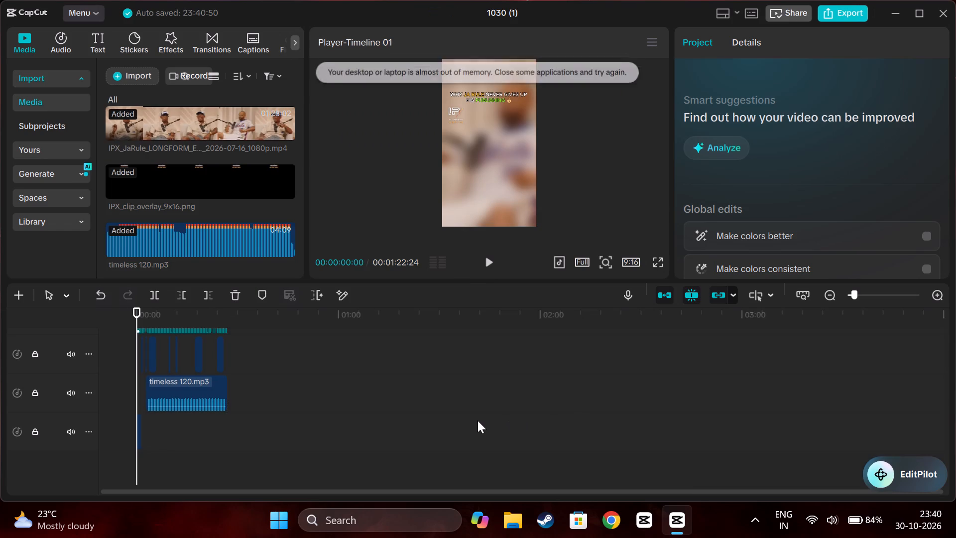
Select all the 1030 (1).mp4 clips on the overlay track and set the timeline range by clip.
scroll(478, 420, up, 11)
scroll(443, 411, down, 3)
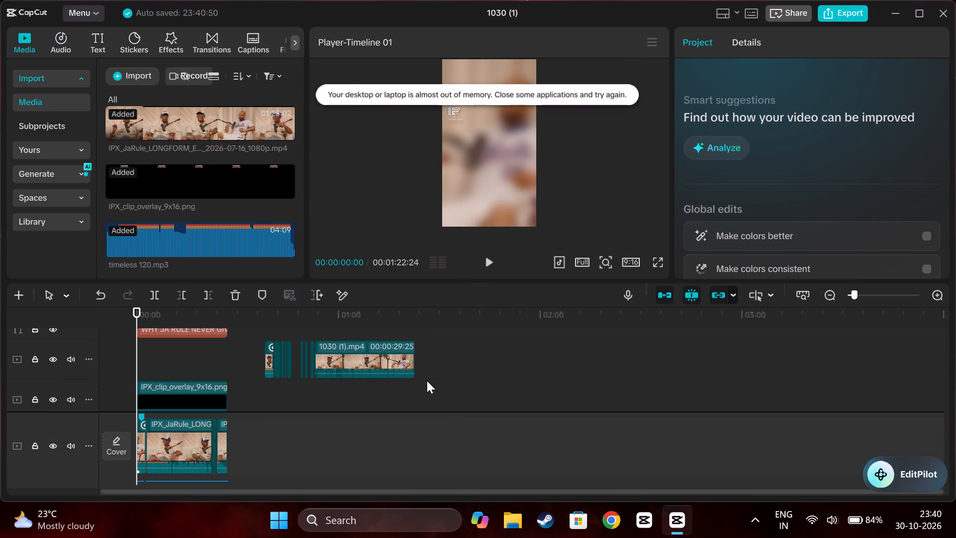
drag(228, 349, 434, 365)
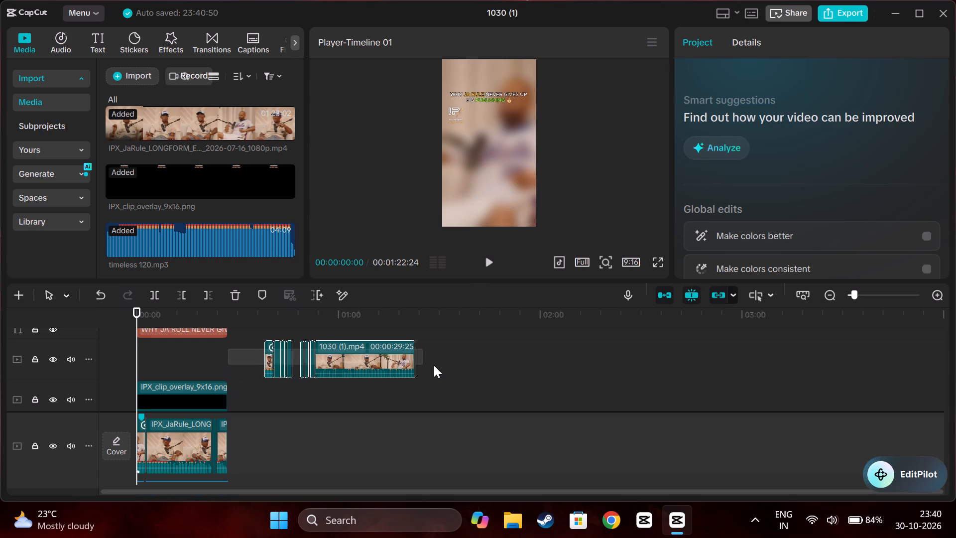
drag(434, 365, 443, 366)
right_click(364, 359)
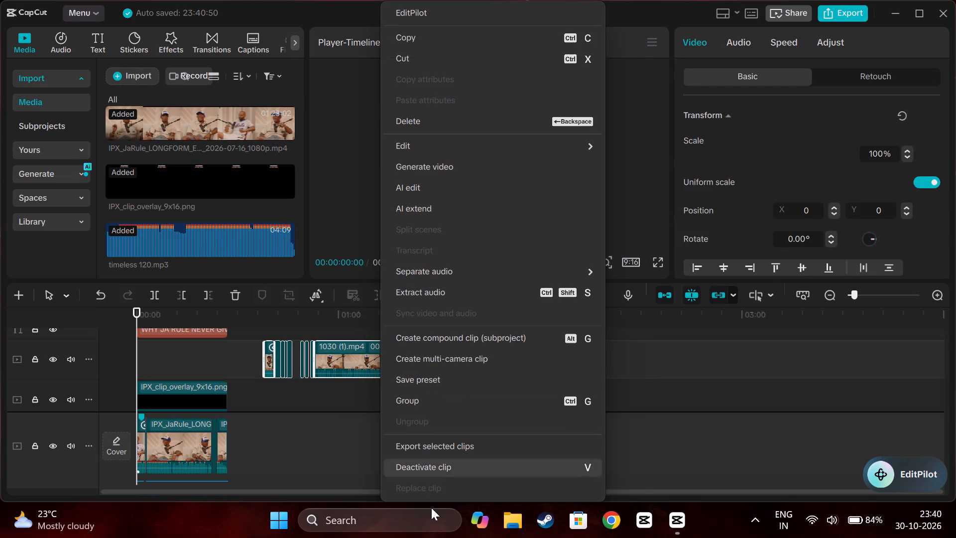
scroll(416, 432, down, 5)
scroll(416, 483, down, 5)
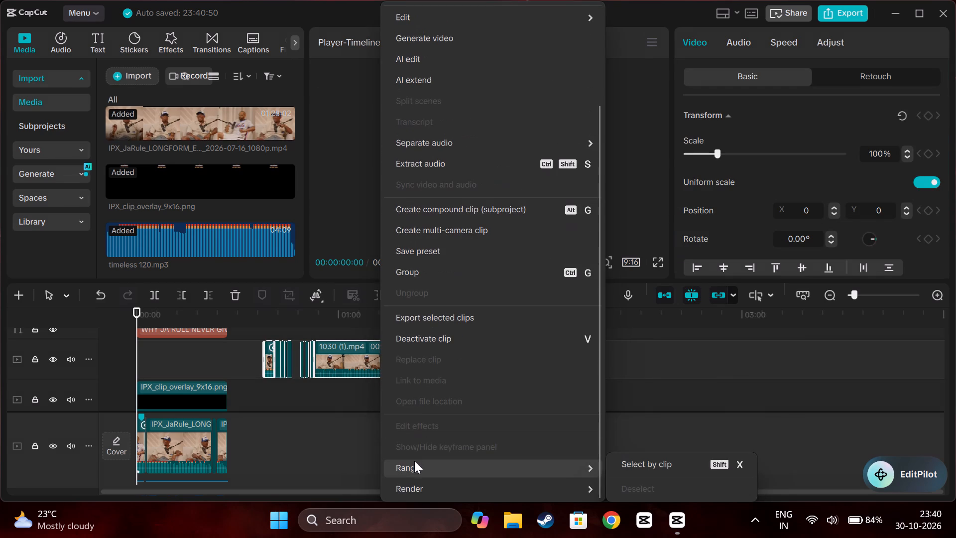
click(414, 471)
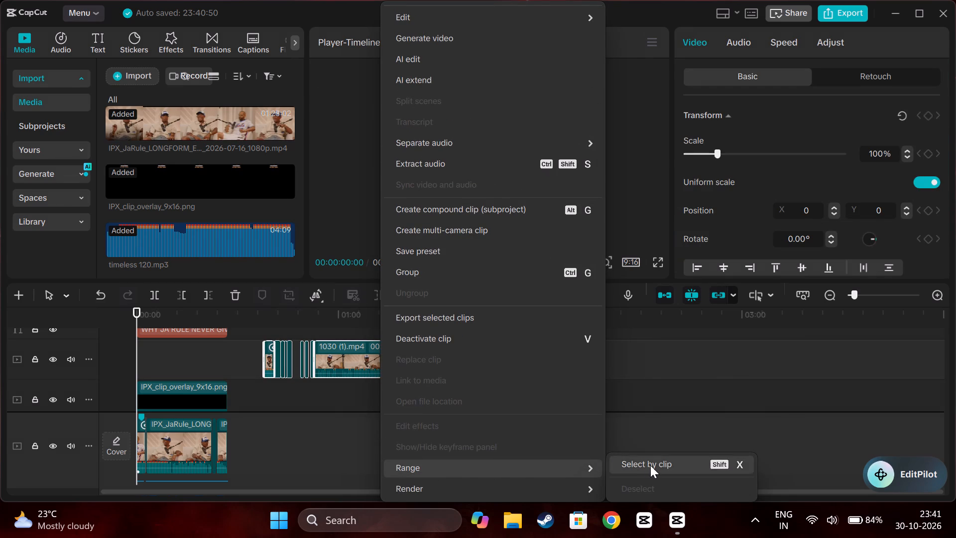
click(650, 465)
Inspect the marked range on the timeline and check the frame where its first 1030 (1).mp4 clip starts.
scroll(333, 426, up, 3)
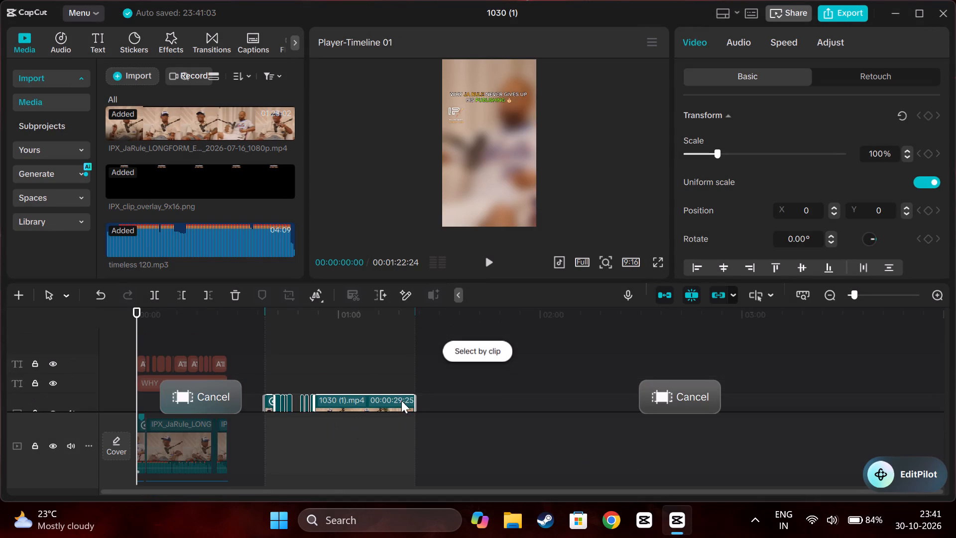
scroll(402, 401, down, 1)
ctrl+scroll(393, 426, up, 17)
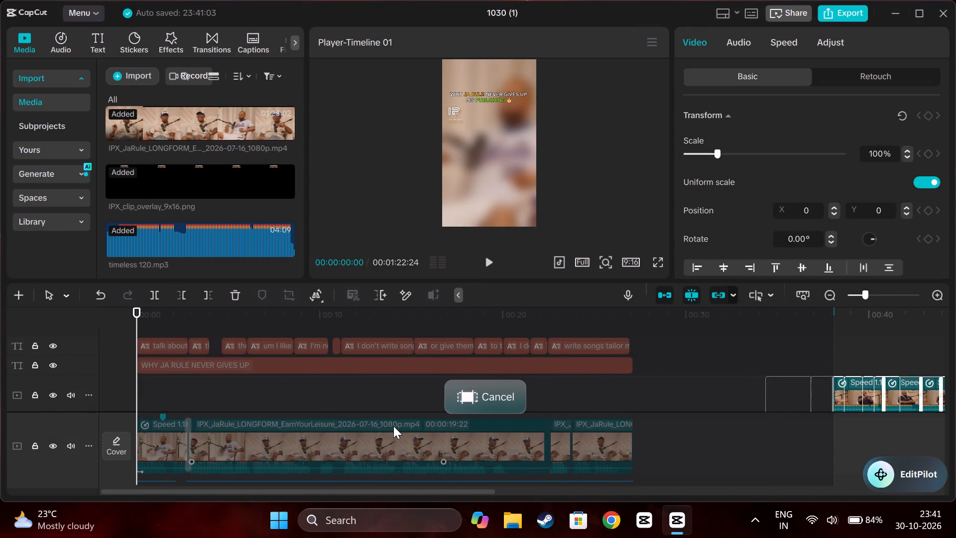
scroll(435, 410, left, 1)
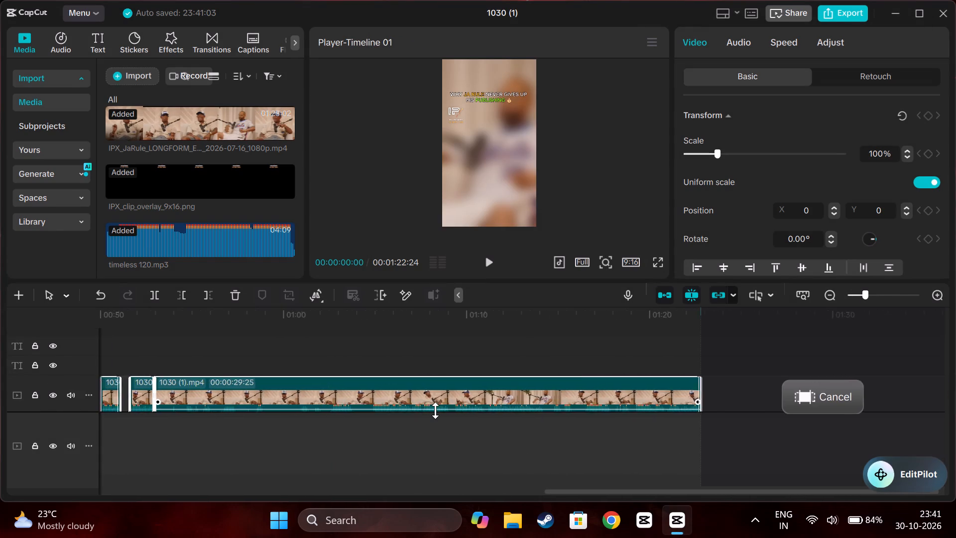
scroll(435, 410, left, 2)
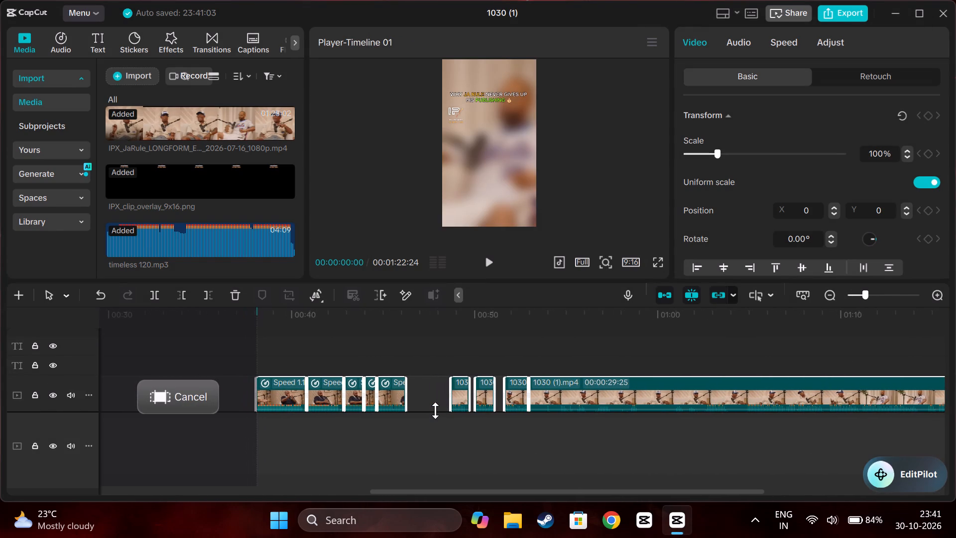
scroll(435, 410, left, 1)
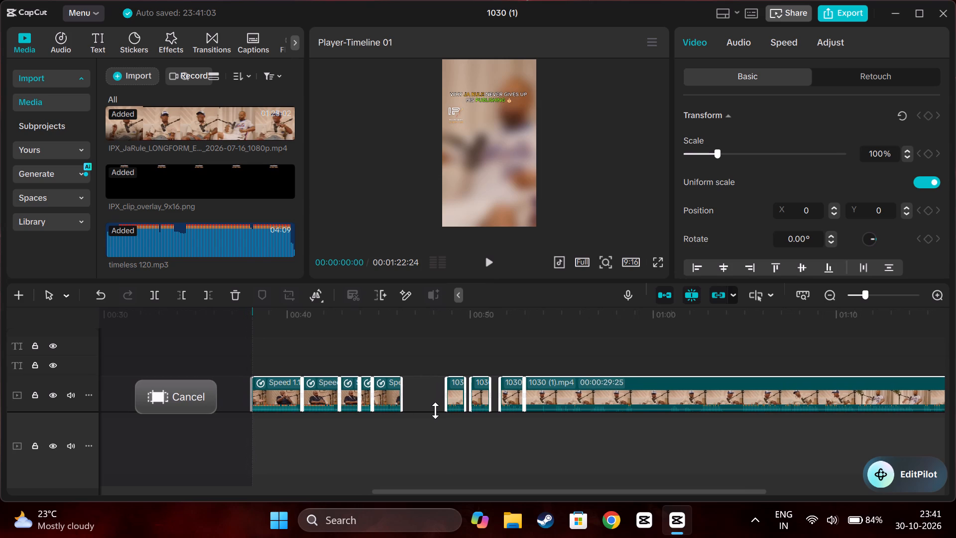
scroll(435, 410, left, 1)
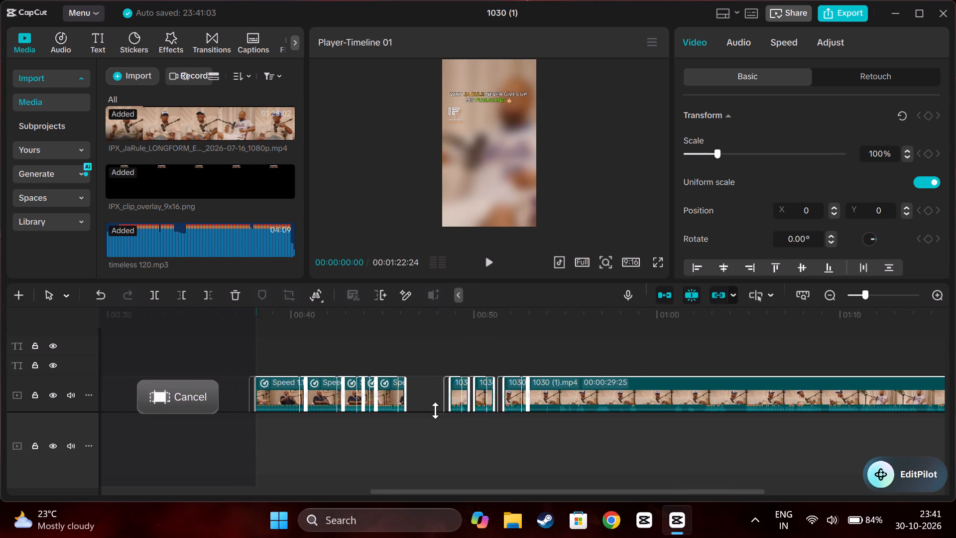
scroll(435, 410, left, 1)
ctrl+scroll(435, 410, up, 6)
ctrl+scroll(435, 410, down, 1)
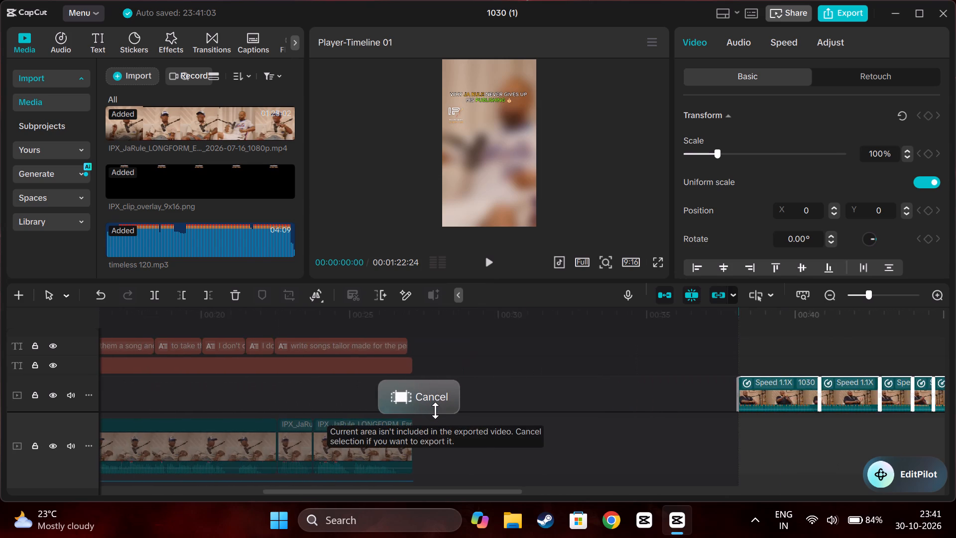
ctrl+scroll(435, 410, down, 2)
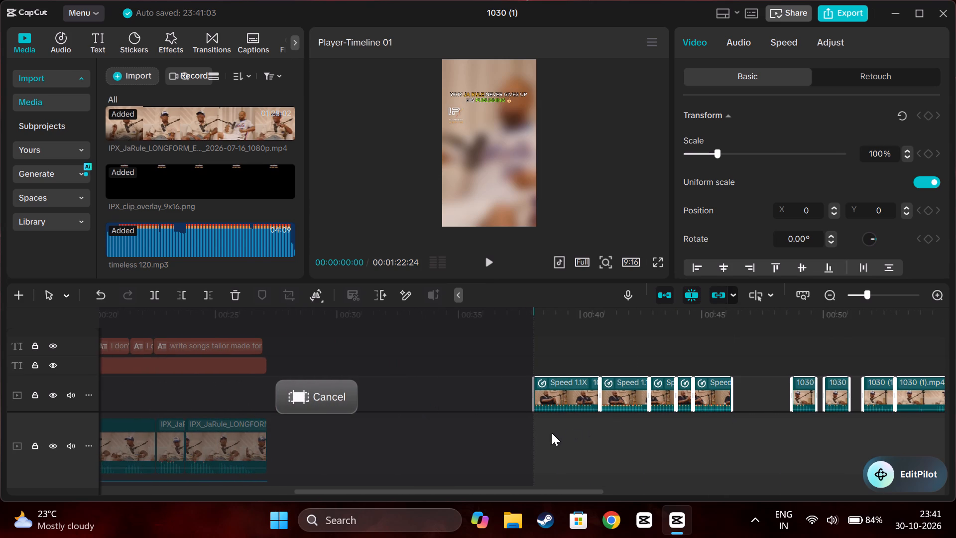
click(539, 316)
drag(539, 316, 531, 318)
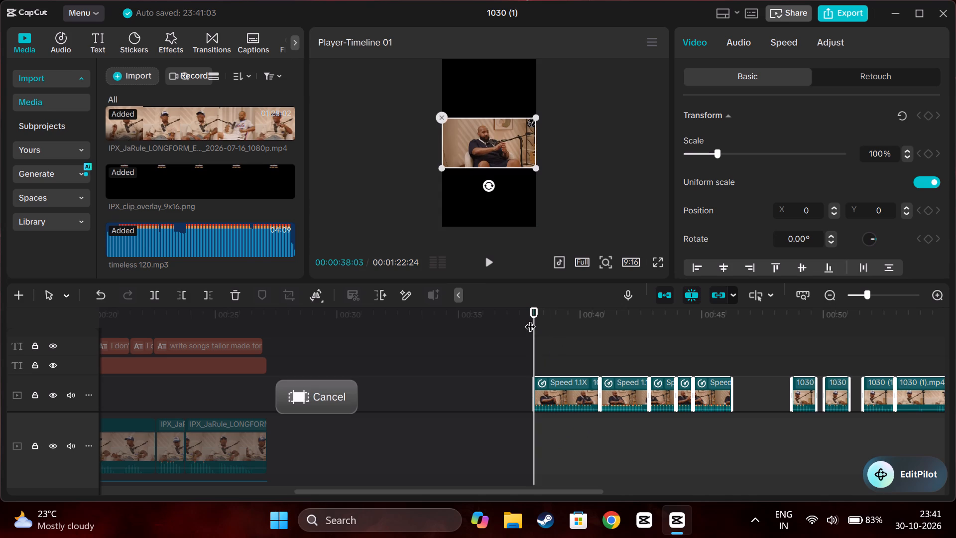
Check the end of the marked range and scrub back through the clips around the gaps.
scroll(526, 319, left, 1)
scroll(609, 329, left, 5)
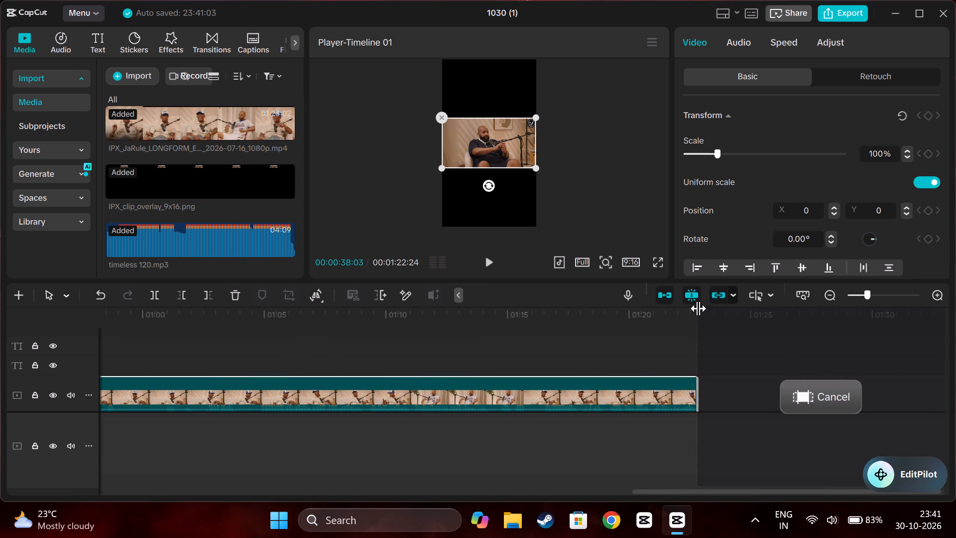
click(687, 315)
drag(687, 315, 700, 313)
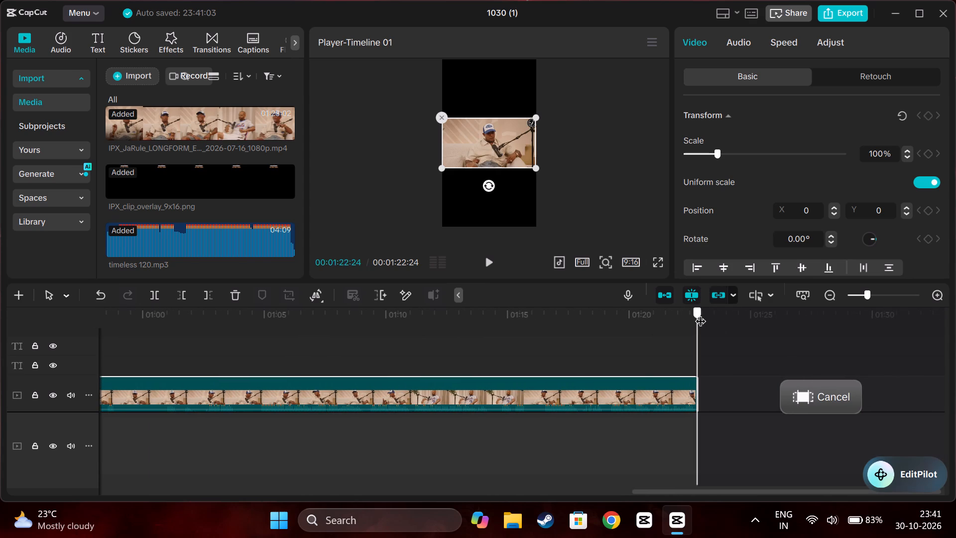
drag(700, 313, 145, 312)
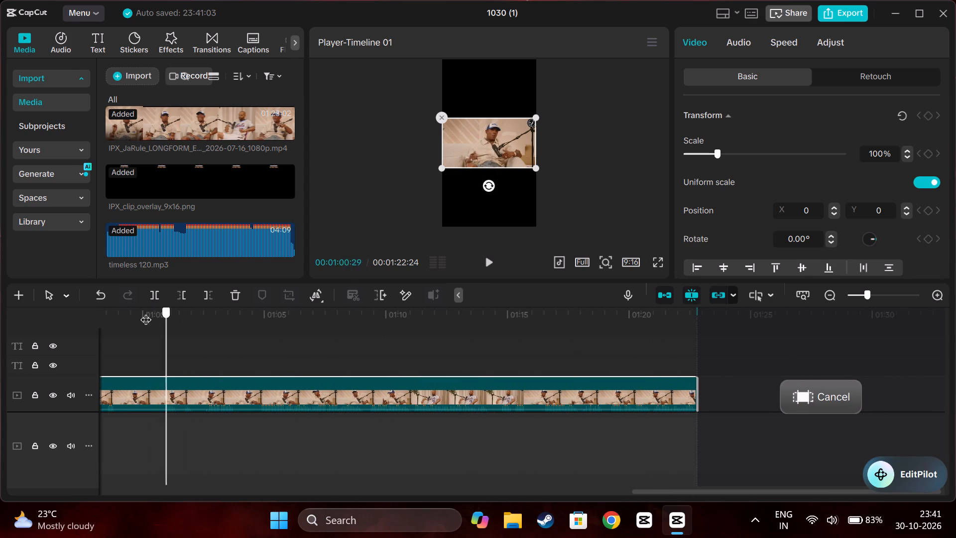
drag(145, 312, 308, 336)
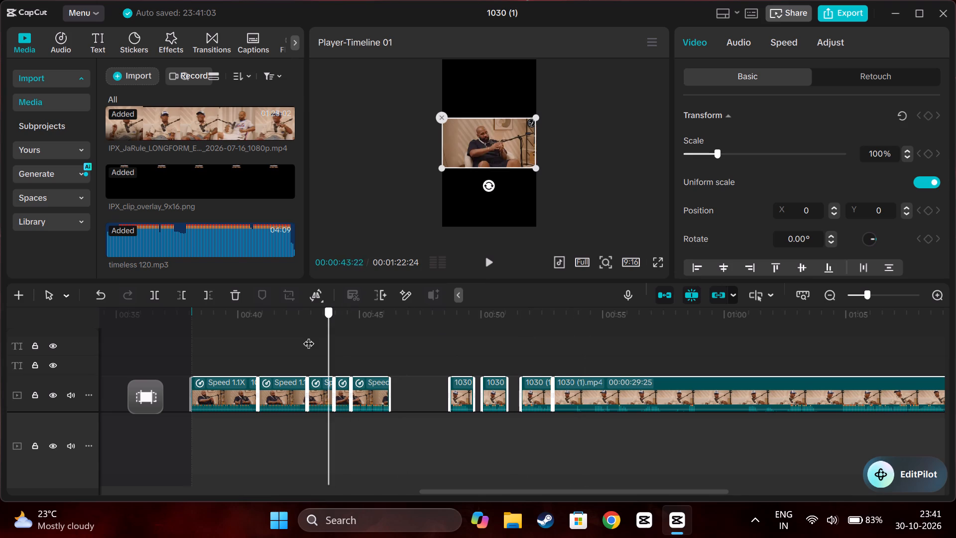
drag(308, 336, 522, 352)
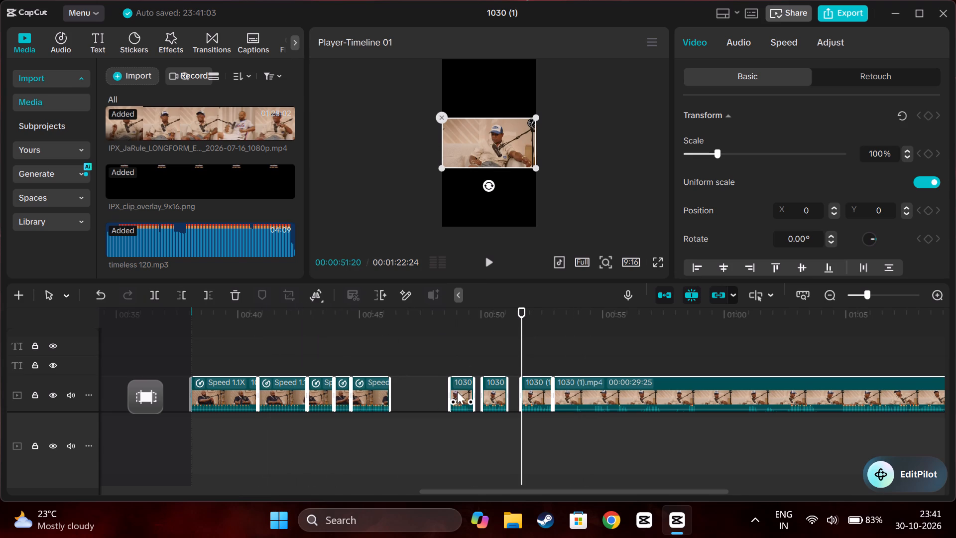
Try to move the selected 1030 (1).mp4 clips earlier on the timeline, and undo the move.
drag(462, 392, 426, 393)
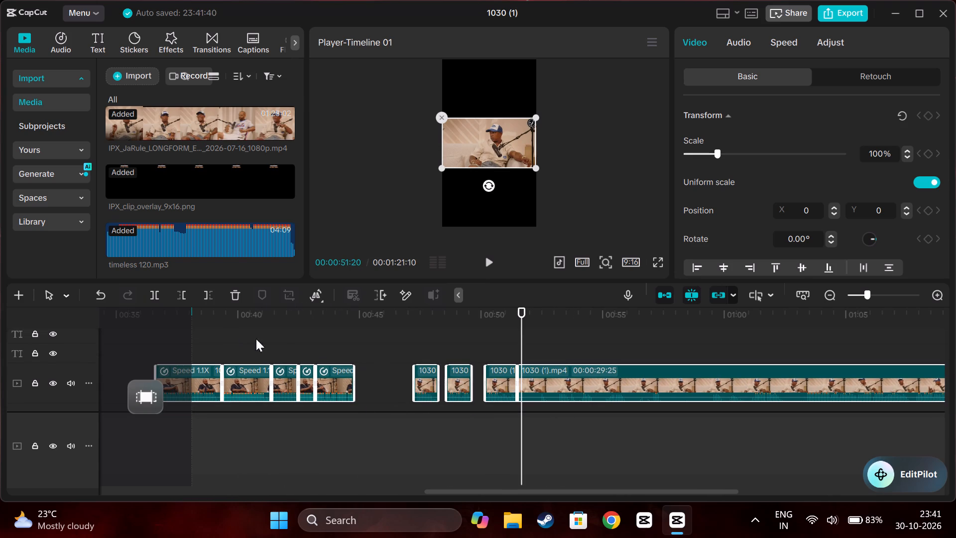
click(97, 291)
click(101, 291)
Deselect the clips and close the gaps by moving the last four 1030 (1).mp4 clips earlier, one by one, against the preceding clip.
click(362, 460)
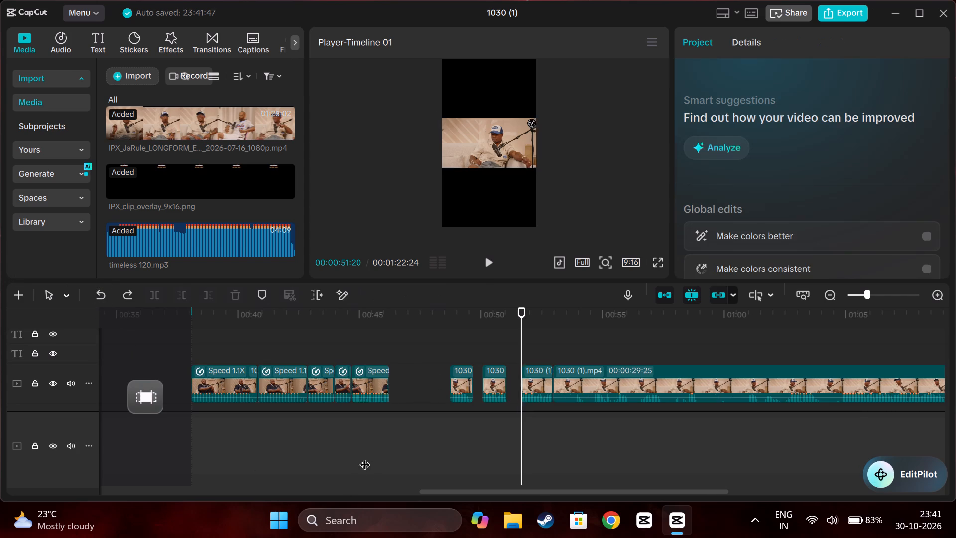
drag(459, 387, 451, 388)
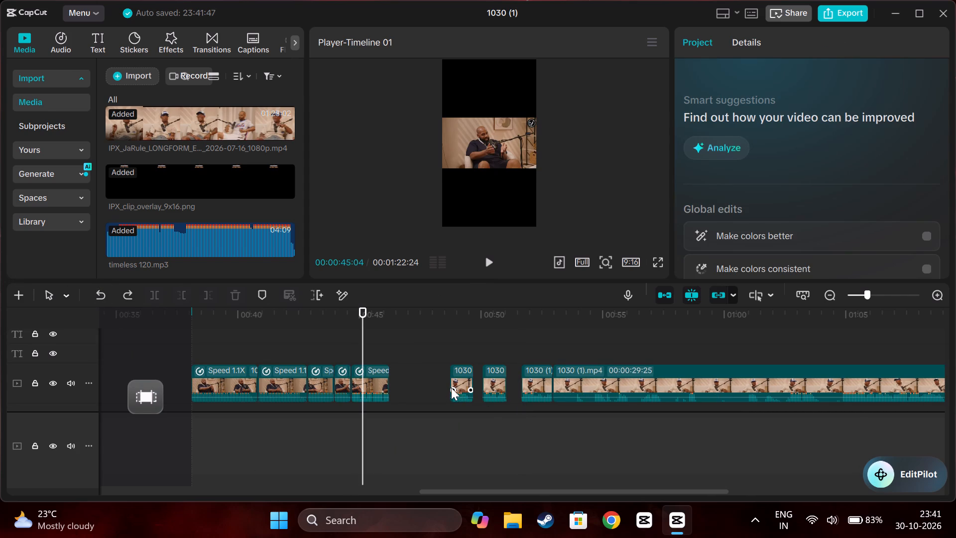
drag(451, 388, 402, 388)
drag(490, 384, 419, 385)
drag(534, 379, 494, 377)
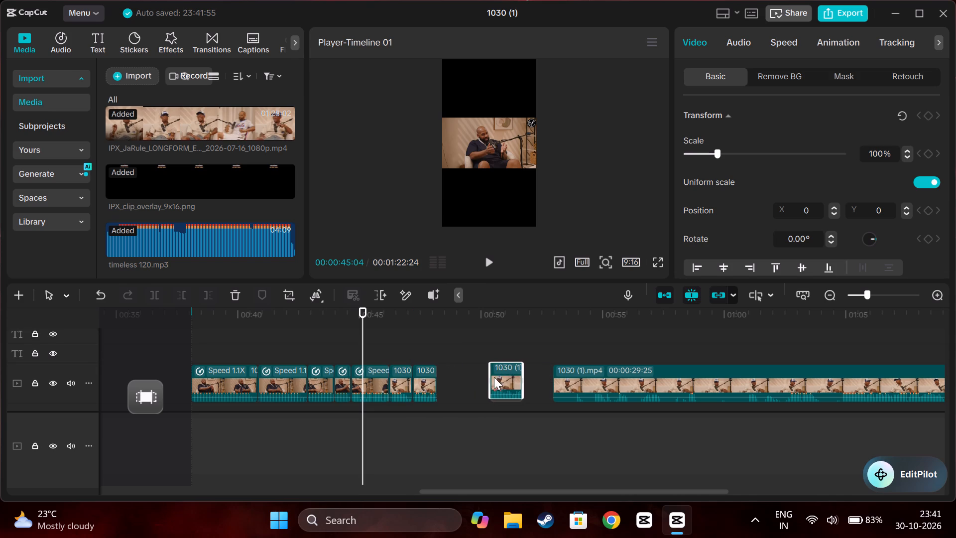
drag(494, 377, 449, 380)
drag(597, 382, 517, 383)
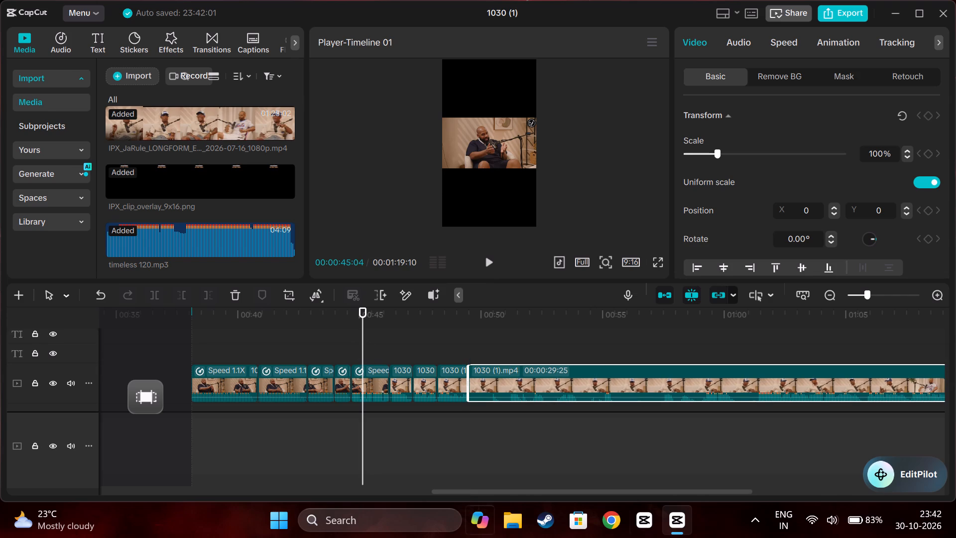
Check the Bluetooth device list in the system quick settings and return to the timeline.
click(838, 537)
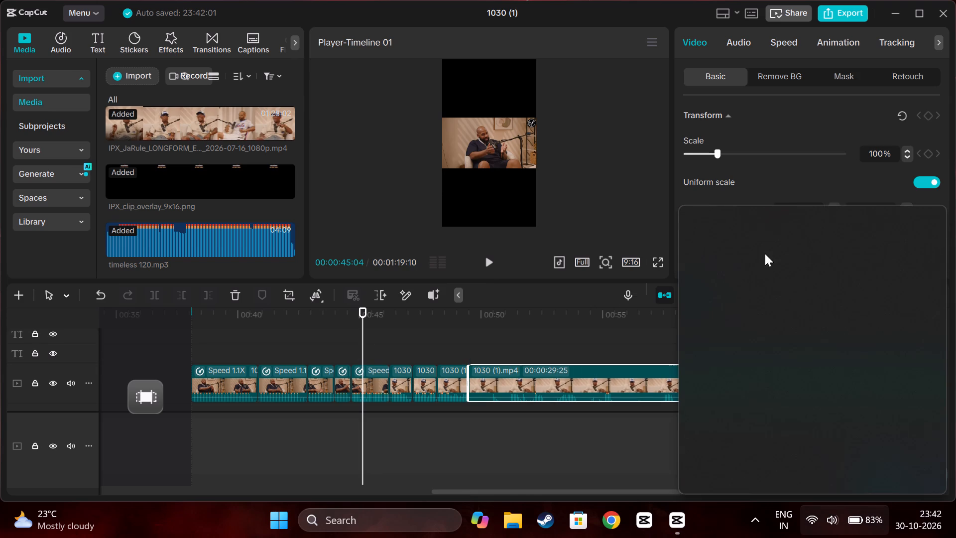
click(834, 237)
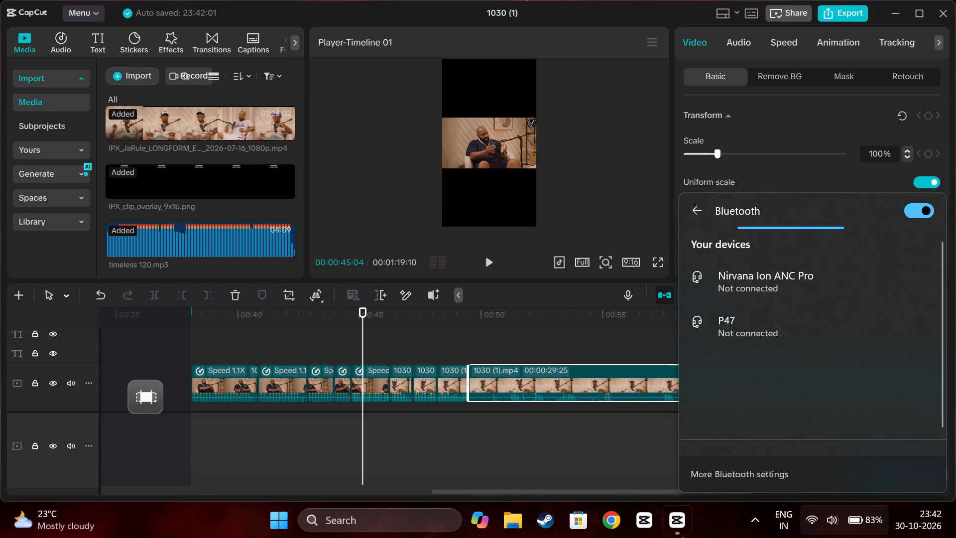
click(613, 474)
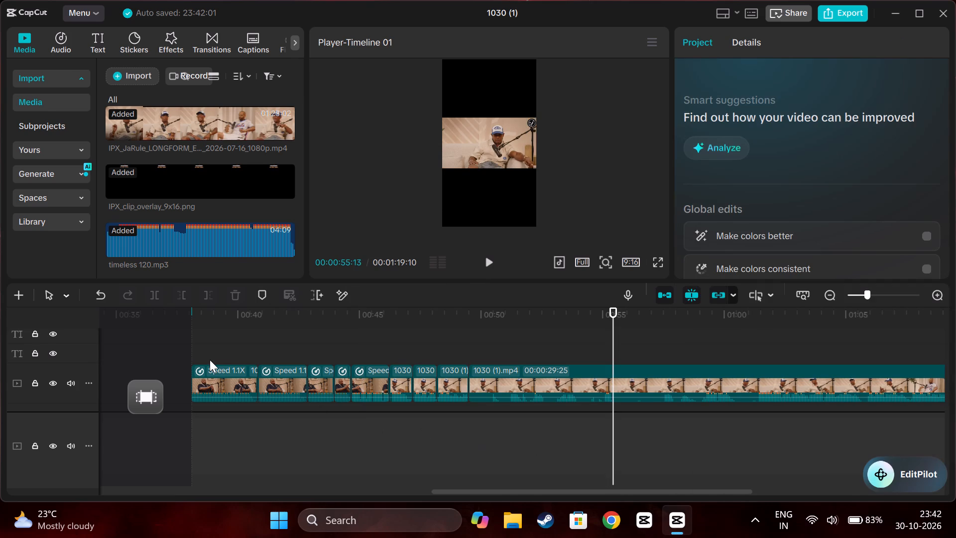
Play the joined 1030 (1).mp4 clips from the start of the sequence and follow the playback through the long last clip.
click(207, 355)
drag(207, 355, 195, 355)
key(space)
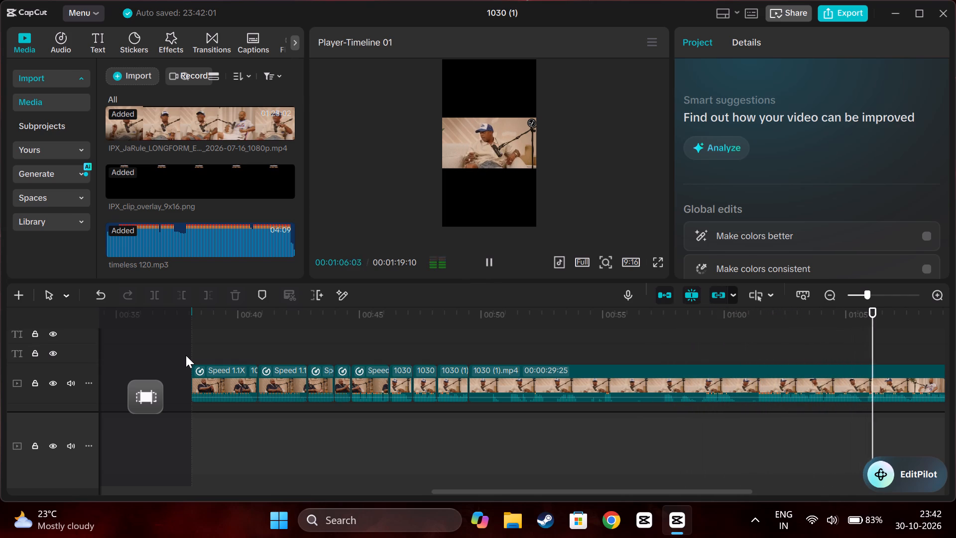
scroll(186, 355, left, 1)
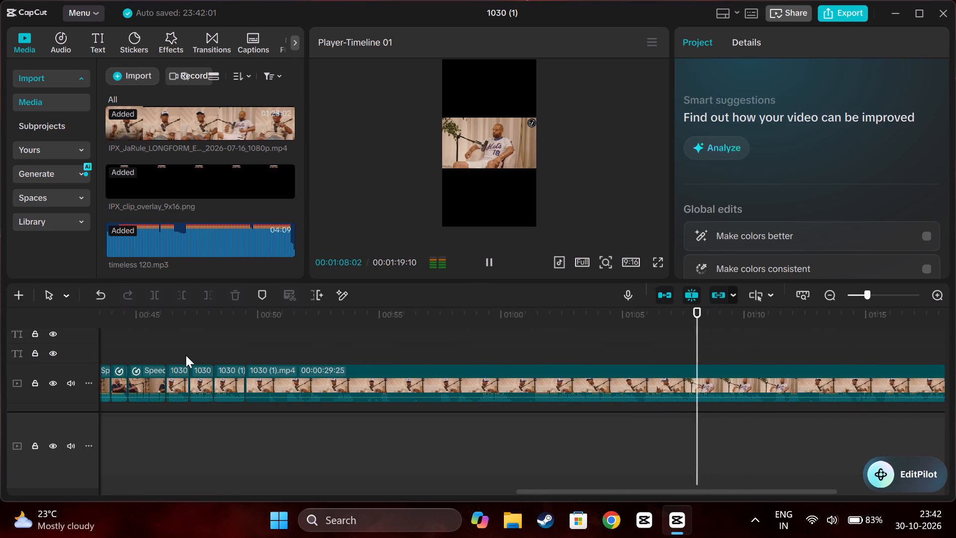
scroll(186, 355, left, 1)
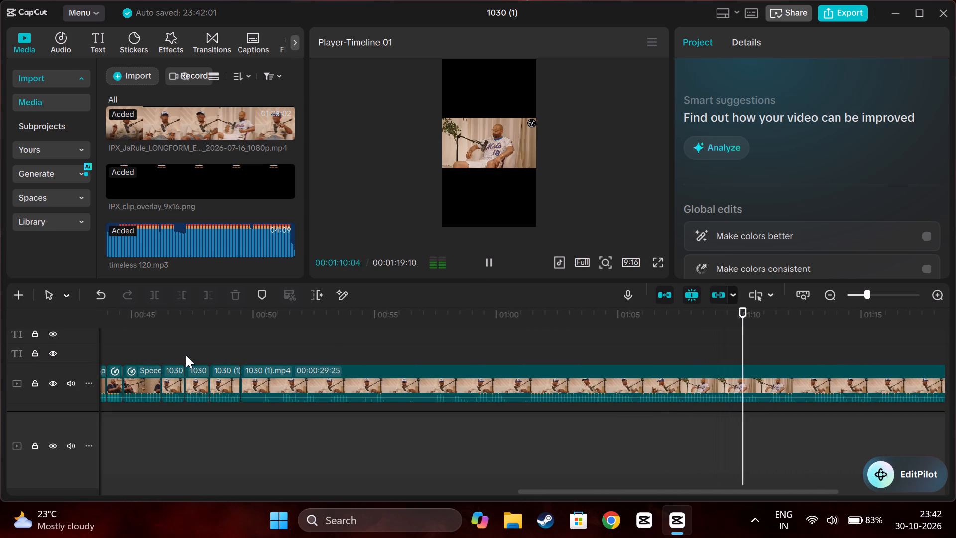
scroll(186, 355, left, 1)
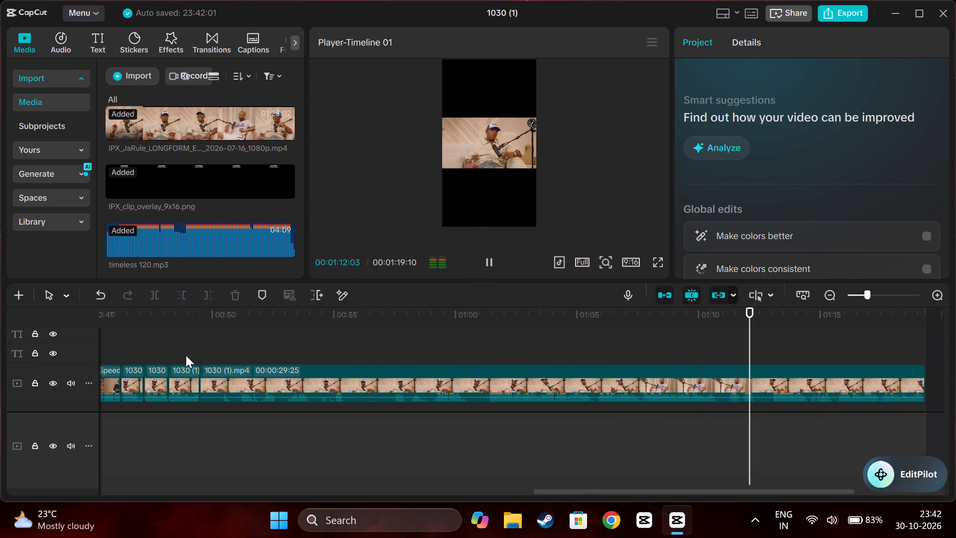
scroll(186, 355, left, 1)
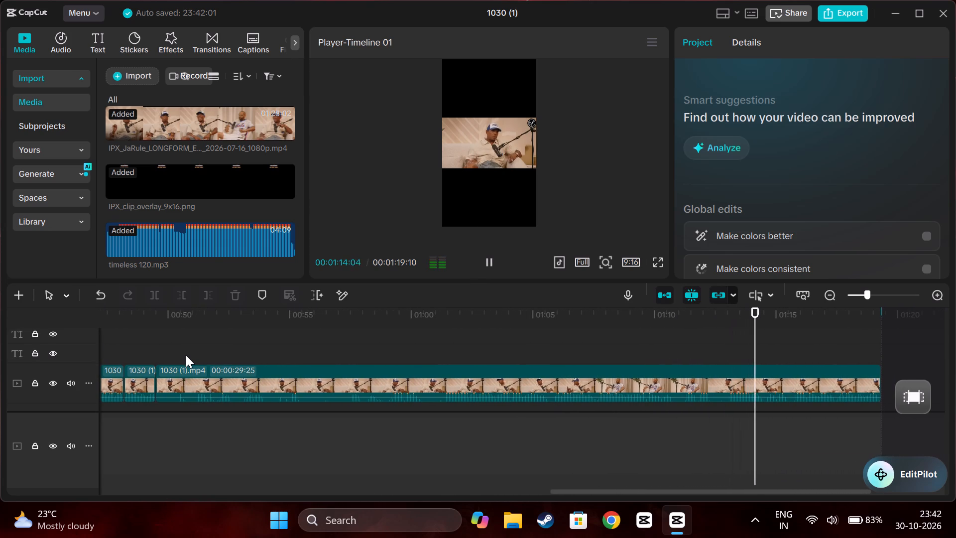
scroll(186, 355, left, 1)
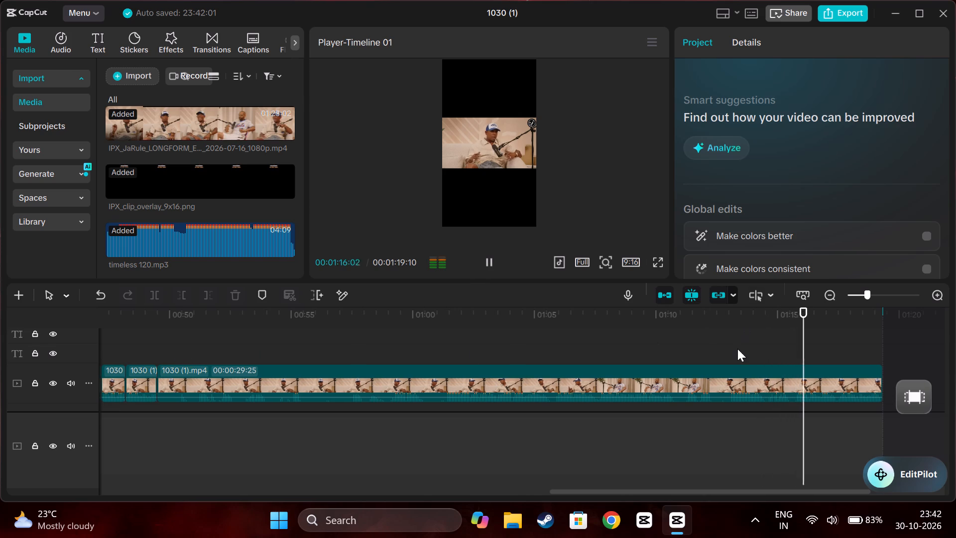
Cut away the part of the last 1030 (1).mp4 clip before 00:01:13:00, keeping only its ending.
click(736, 346)
drag(736, 346, 729, 343)
click(651, 395)
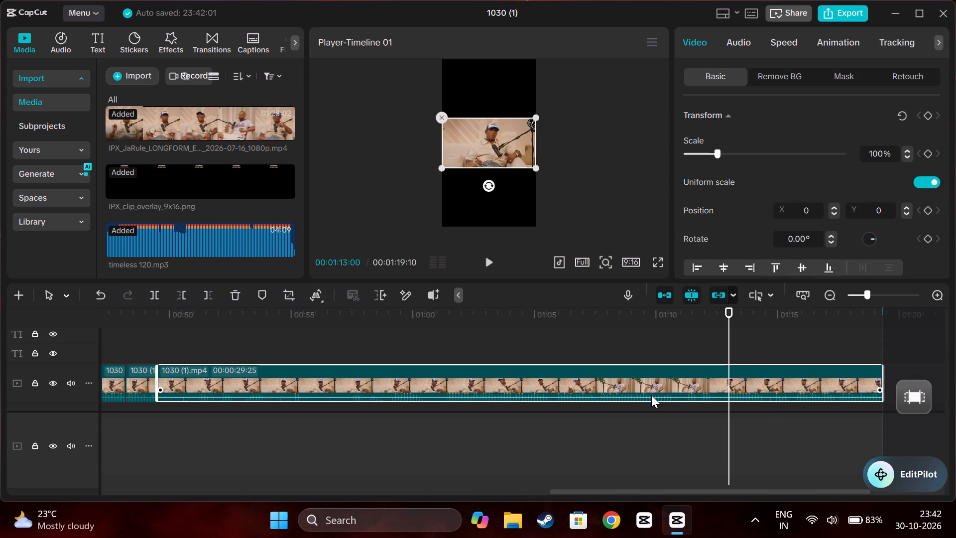
click(175, 292)
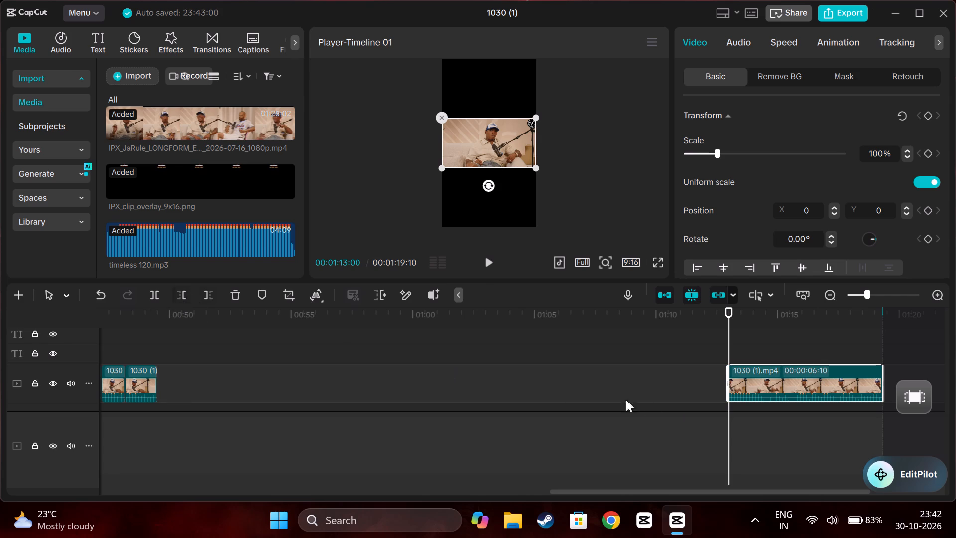
Move the trimmed last clip earlier on the timeline, directly against the preceding 1030 (1).mp4 clip.
drag(774, 386, 205, 383)
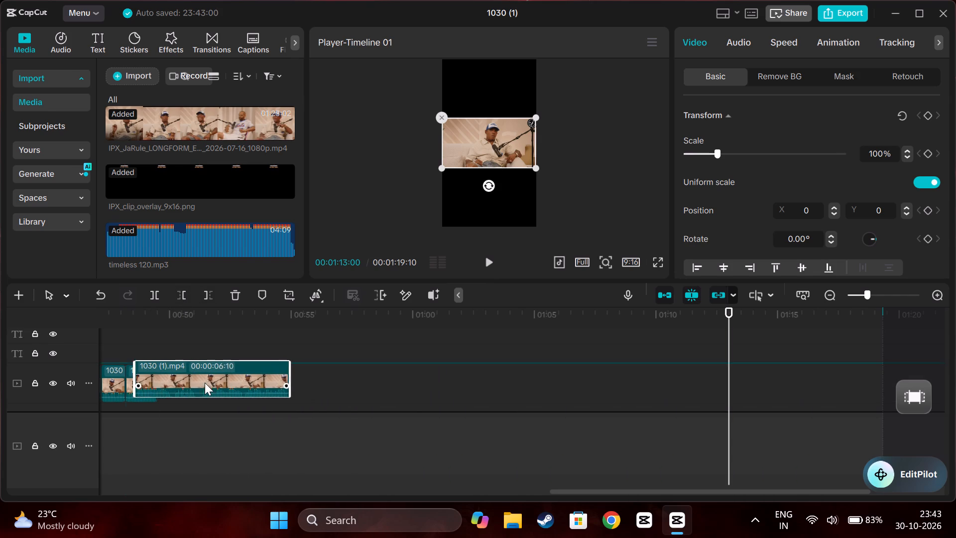
drag(205, 383, 201, 386)
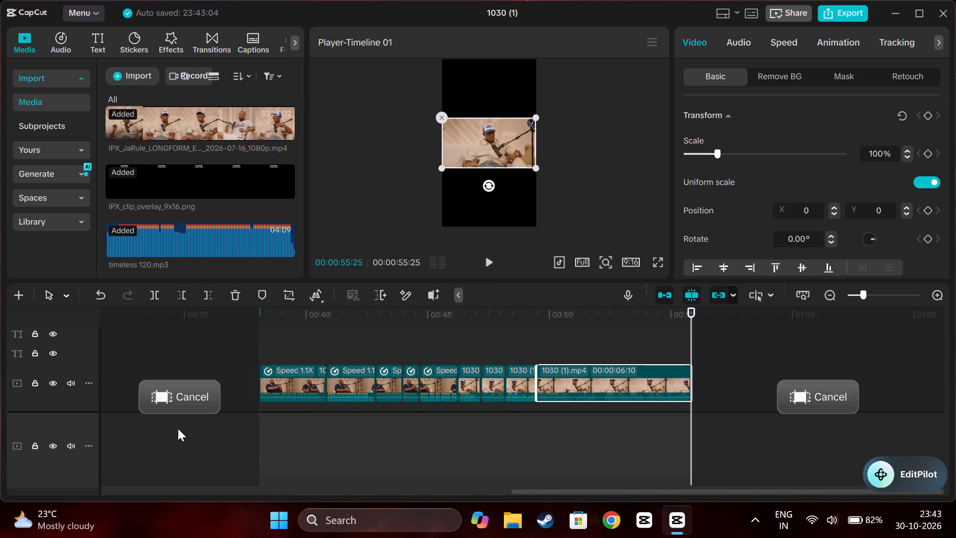
Play the shortened sequence from just before its first clip.
click(318, 440)
drag(318, 440, 264, 440)
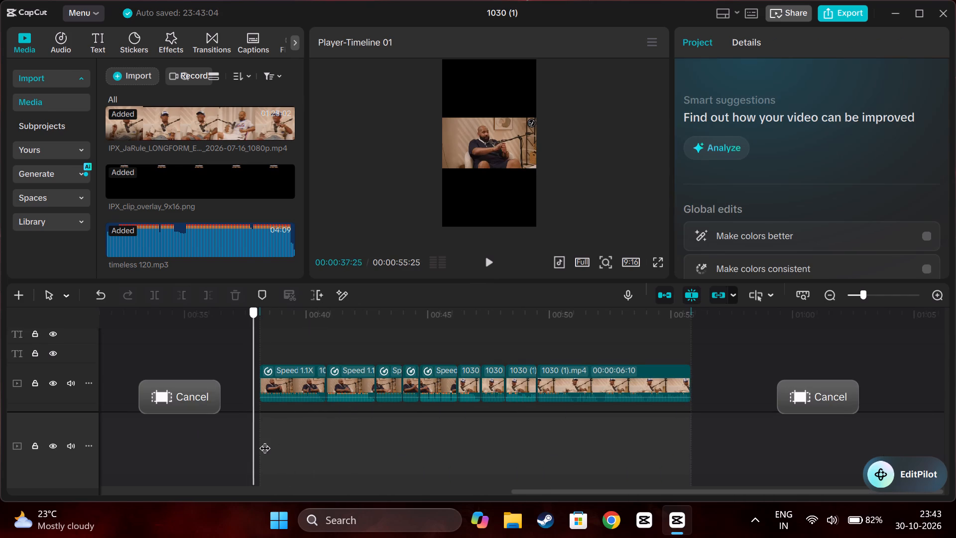
drag(264, 440, 263, 442)
key(space)
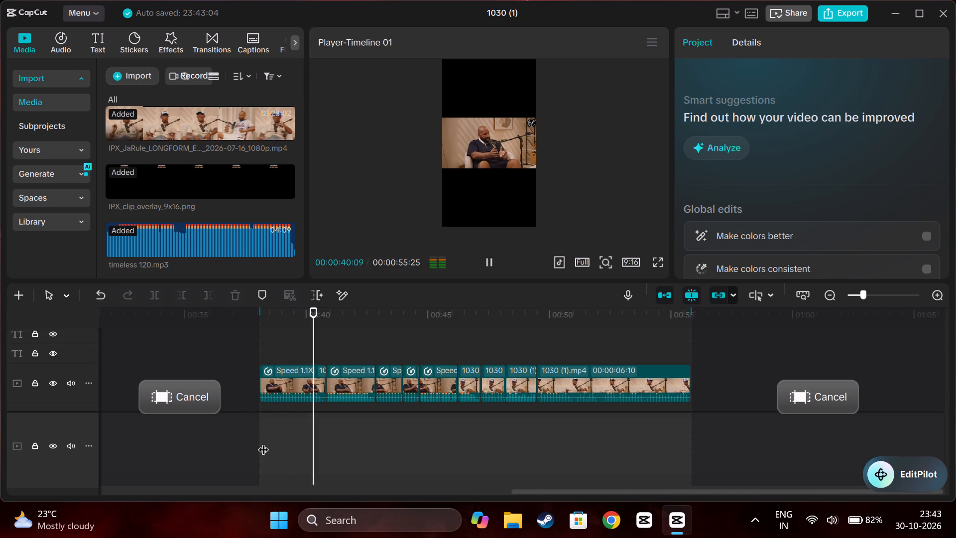
Stop at 00:00:41:28 and enlarge the second clip (Speed 1.1X) to a scale of 155%.
click(487, 146)
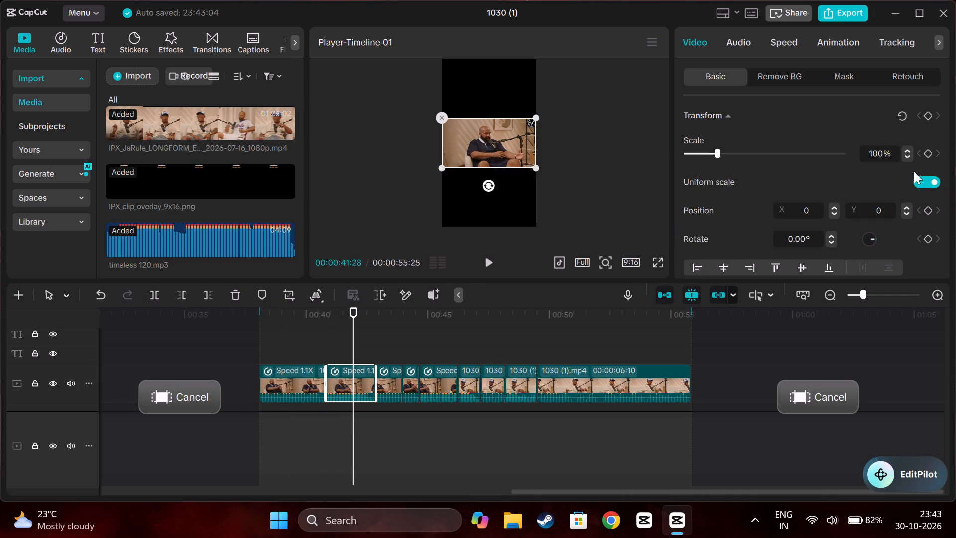
click(906, 148)
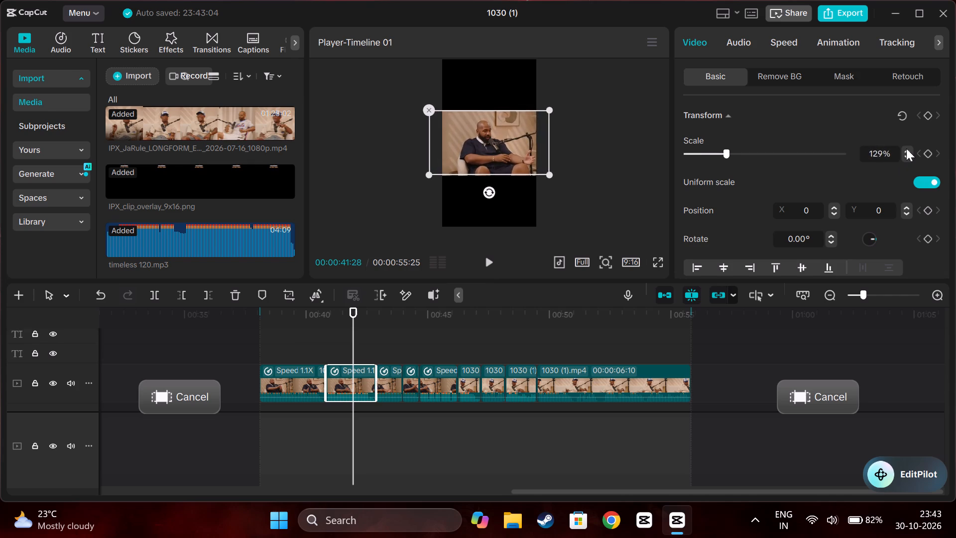
triple_click(906, 148)
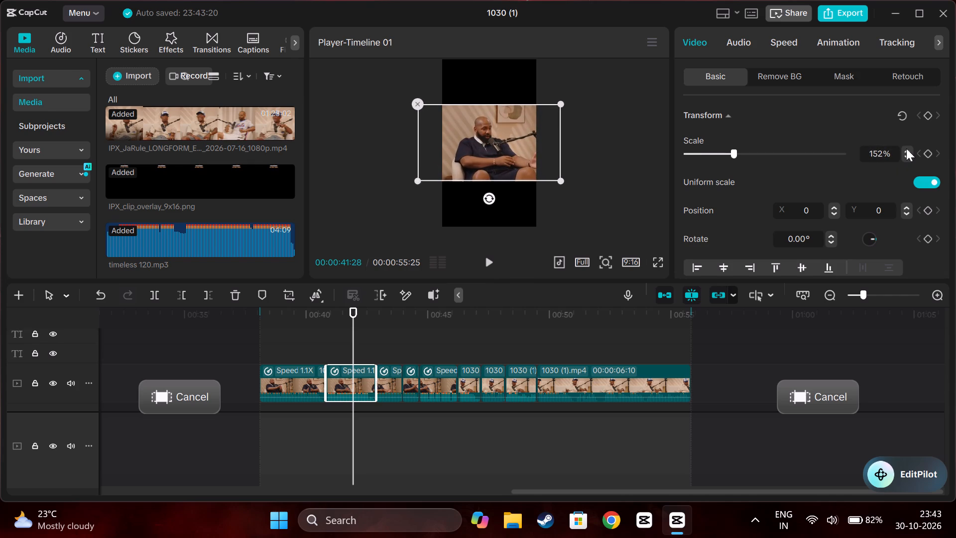
triple_click(906, 148)
click(906, 156)
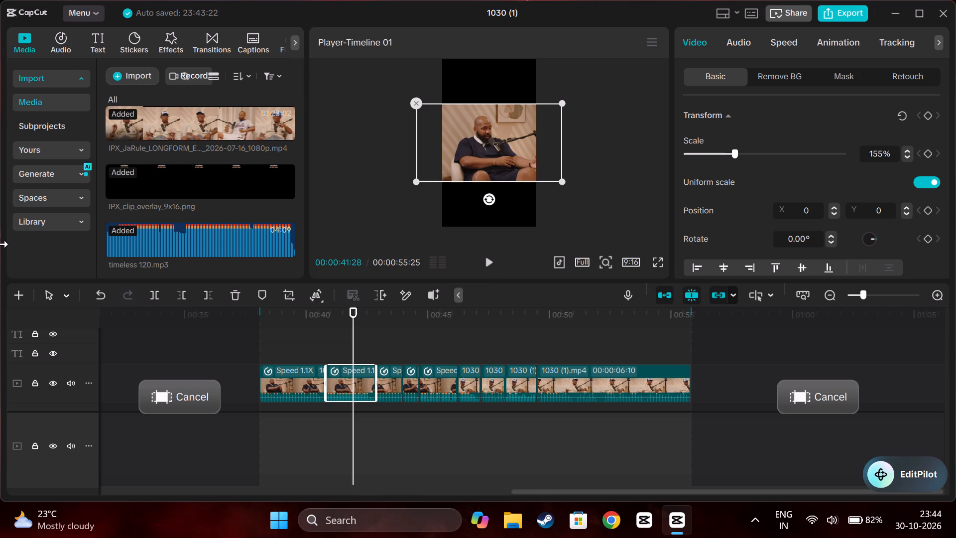
Play from 00:00:38:03 across the cut into the second clip to check its enlarged framing.
click(300, 340)
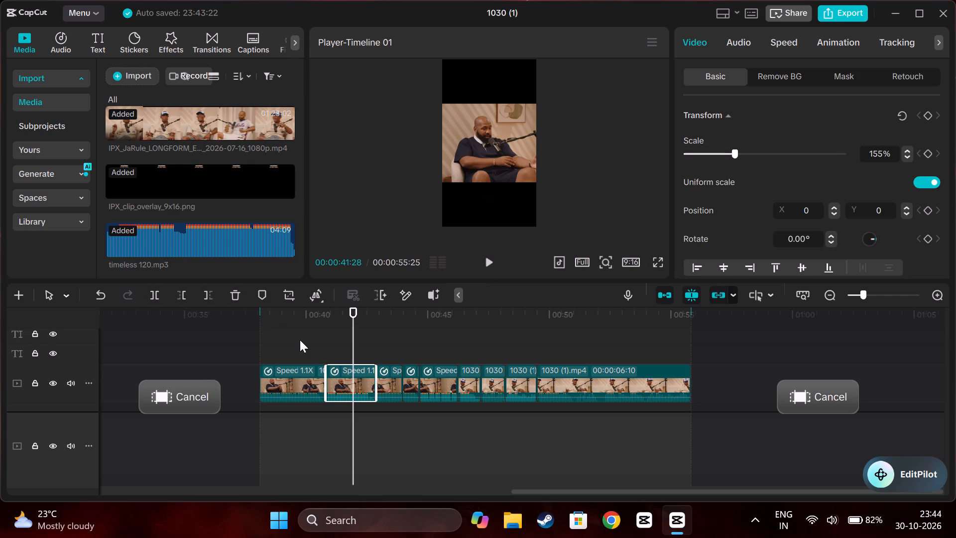
drag(300, 340, 261, 352)
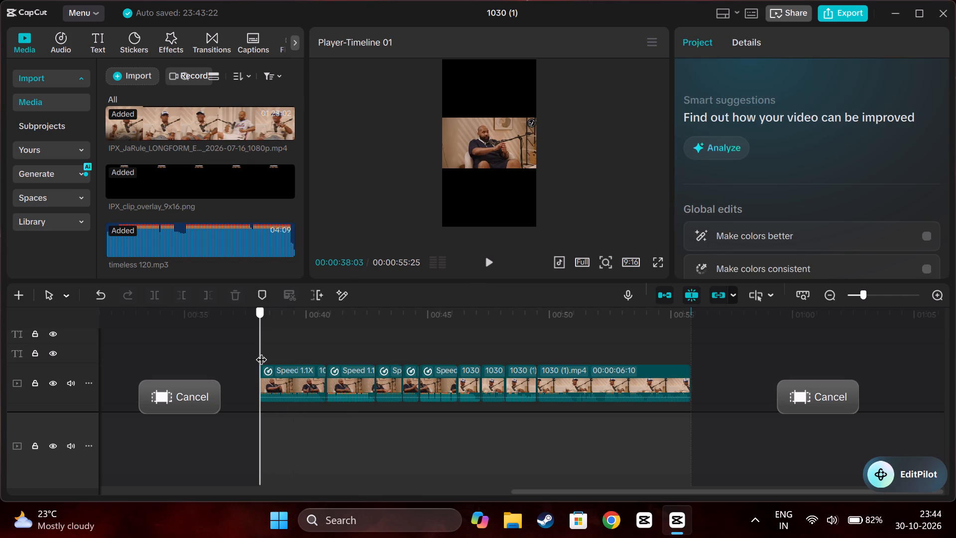
drag(261, 352, 262, 349)
key(space)
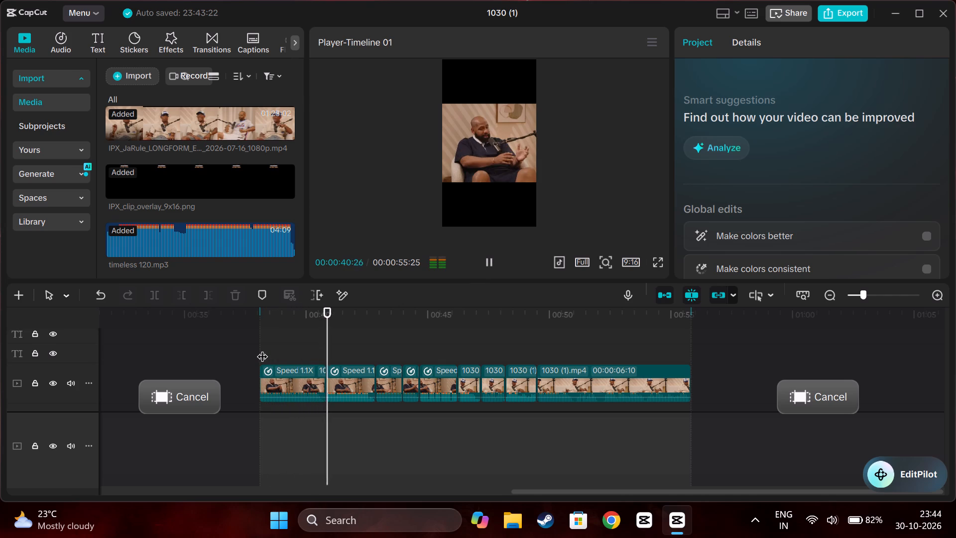
key(space)
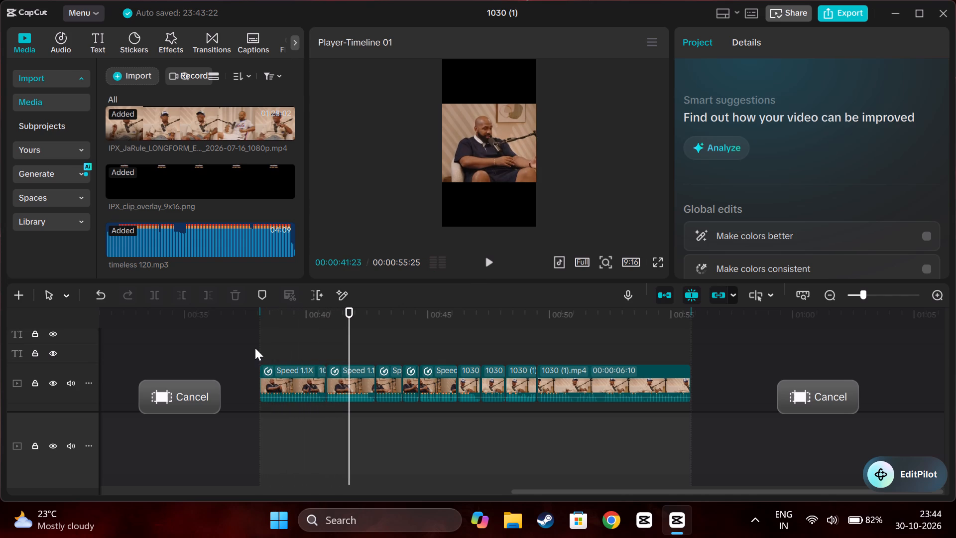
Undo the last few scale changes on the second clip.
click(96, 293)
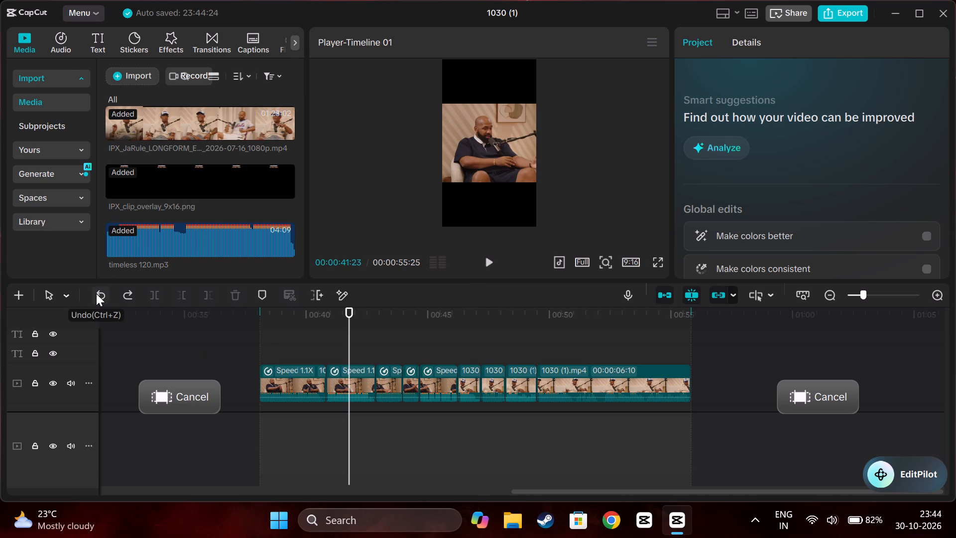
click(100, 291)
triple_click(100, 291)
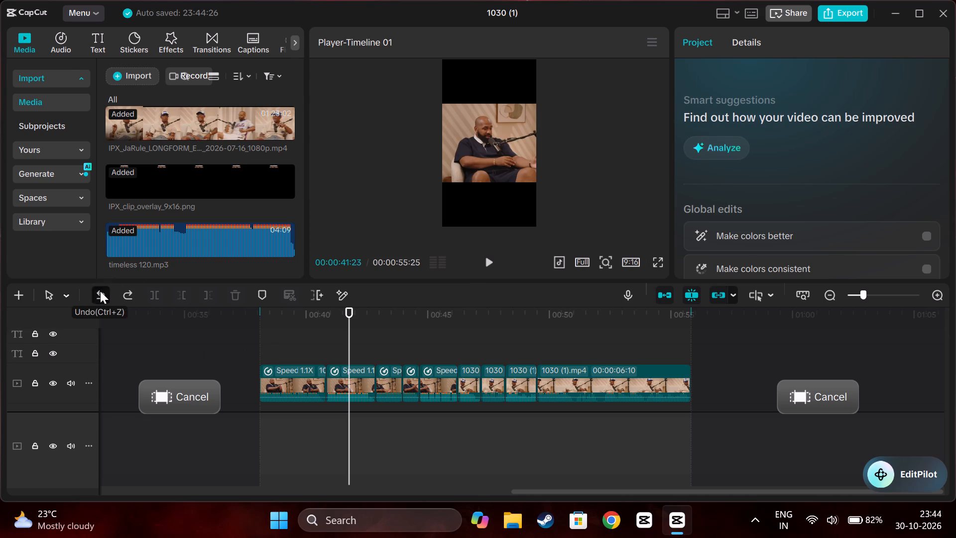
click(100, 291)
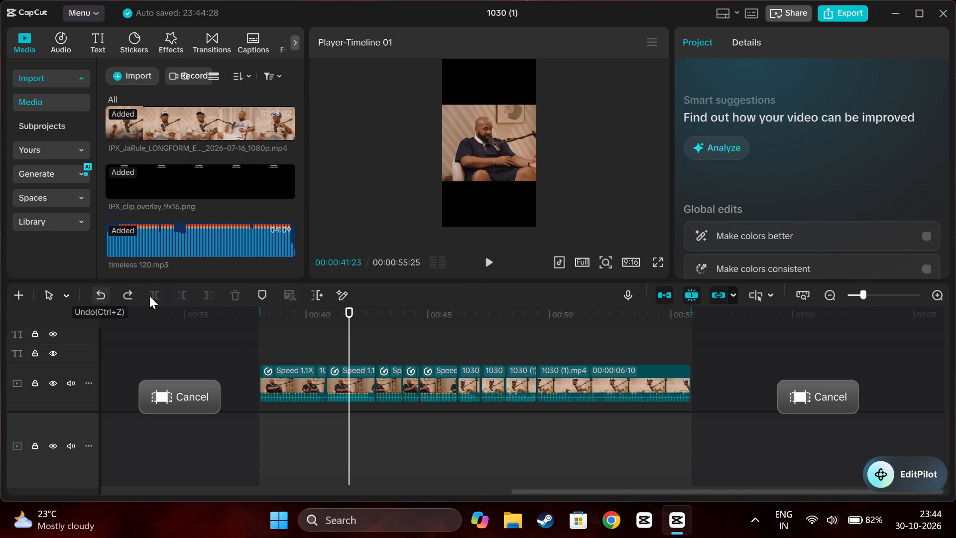
Compare the first clip's framing, then set the second clip's scale to 155% again.
click(314, 341)
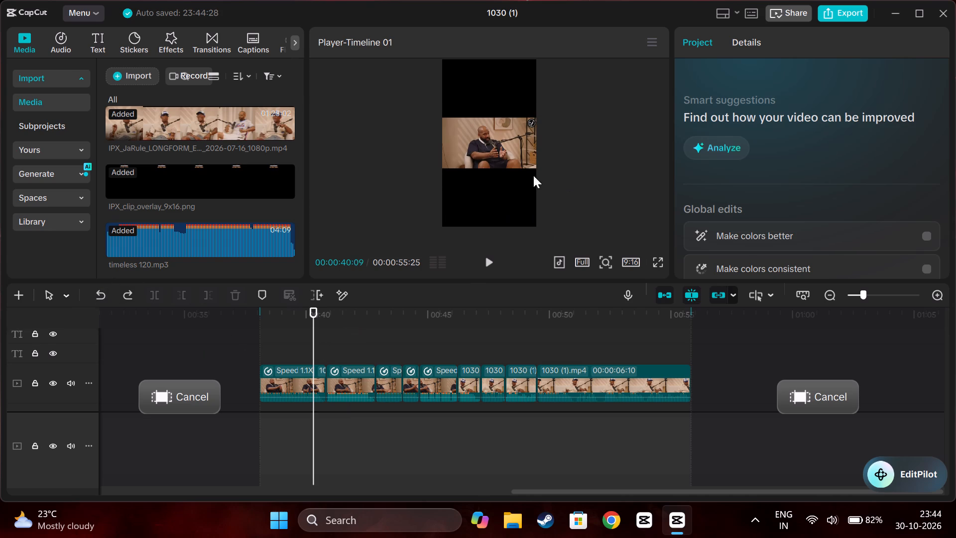
click(502, 167)
click(340, 374)
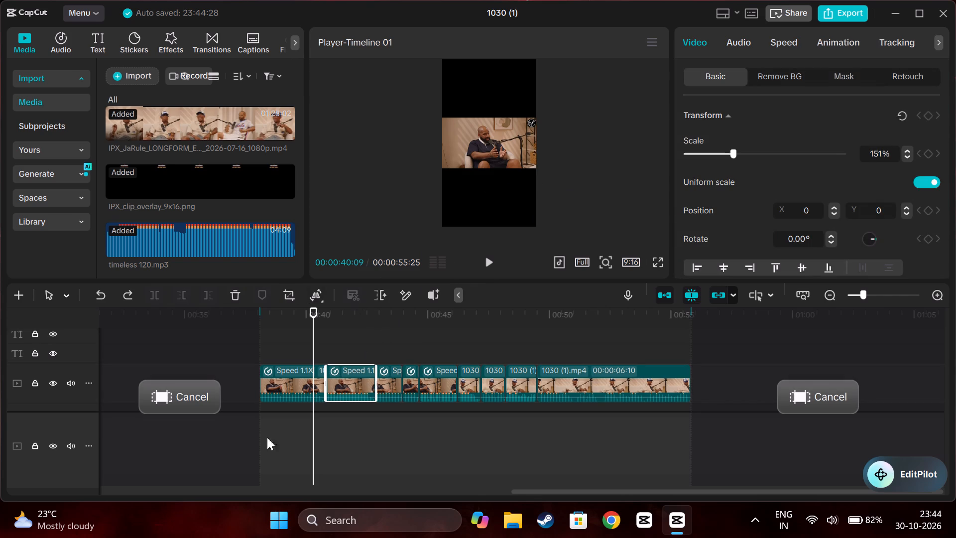
drag(311, 327, 358, 337)
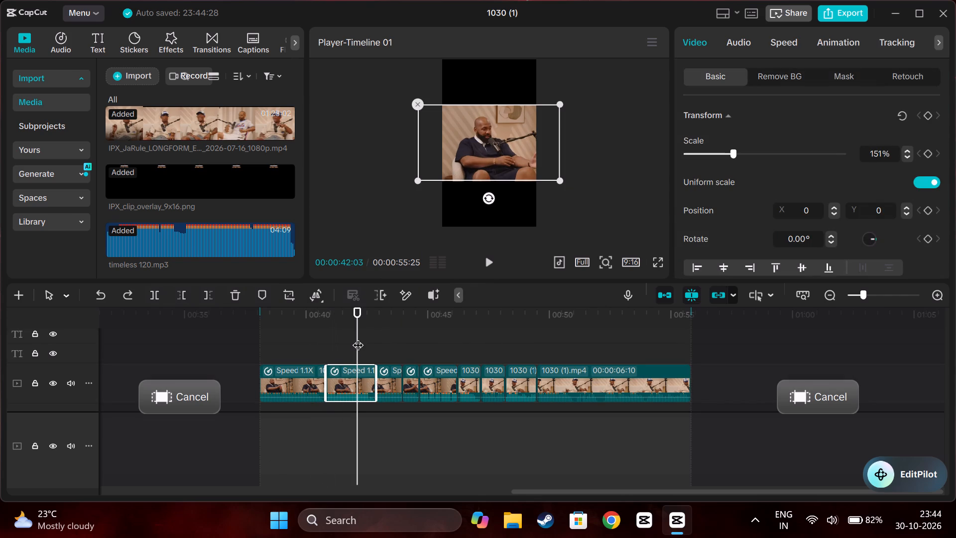
triple_click(909, 150)
click(909, 150)
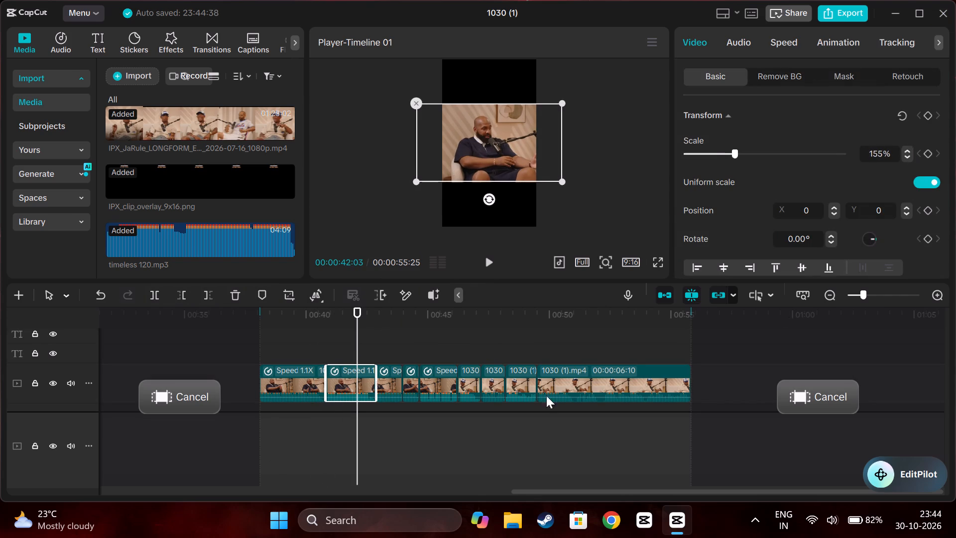
Select every 1030 (1).mp4 clip in the sequence except the second one and set their scale to 155%.
click(291, 374)
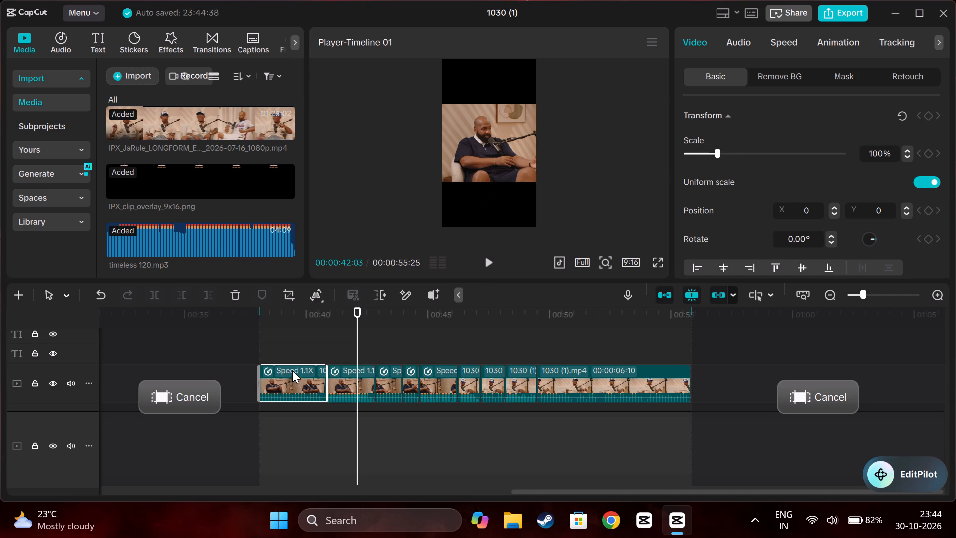
ctrl+click(386, 386)
ctrl+click(412, 380)
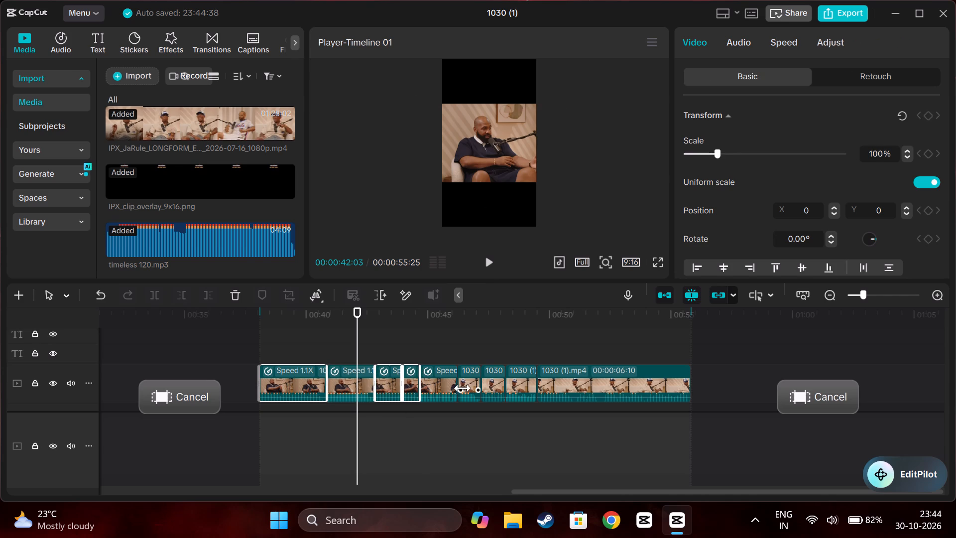
ctrl+click(442, 384)
ctrl+click(469, 380)
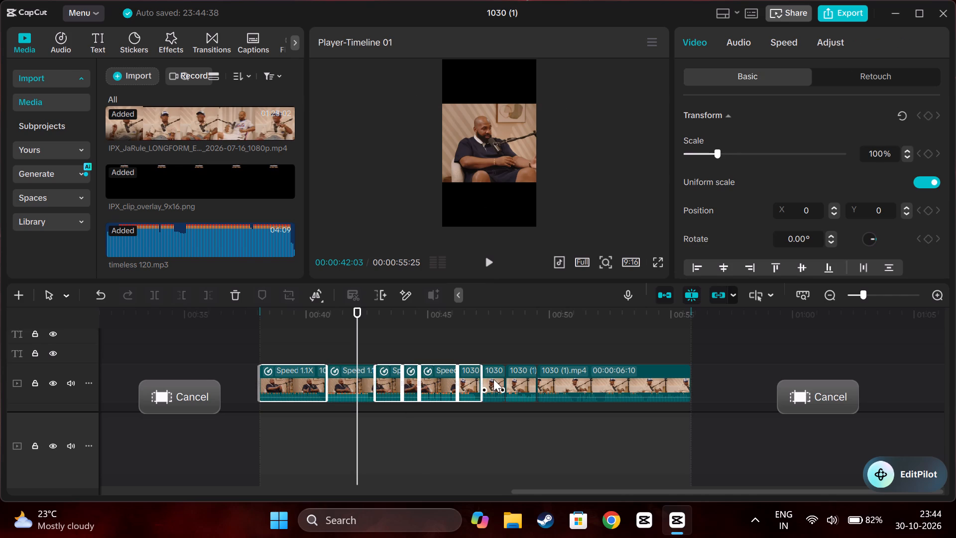
ctrl+click(493, 379)
ctrl+click(512, 378)
ctrl+click(564, 382)
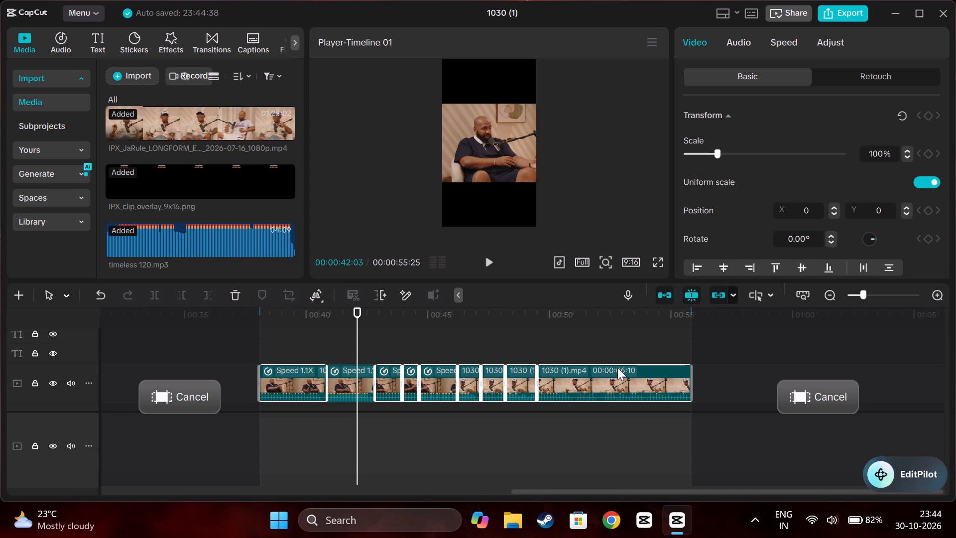
triple_click(909, 150)
triple_click(909, 150)
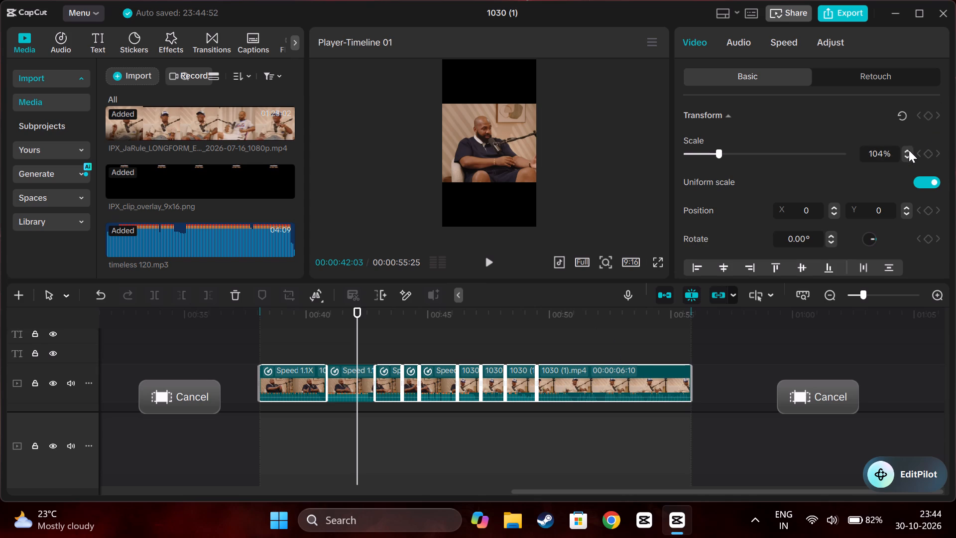
triple_click(909, 150)
double_click(909, 150)
double_click(909, 150)
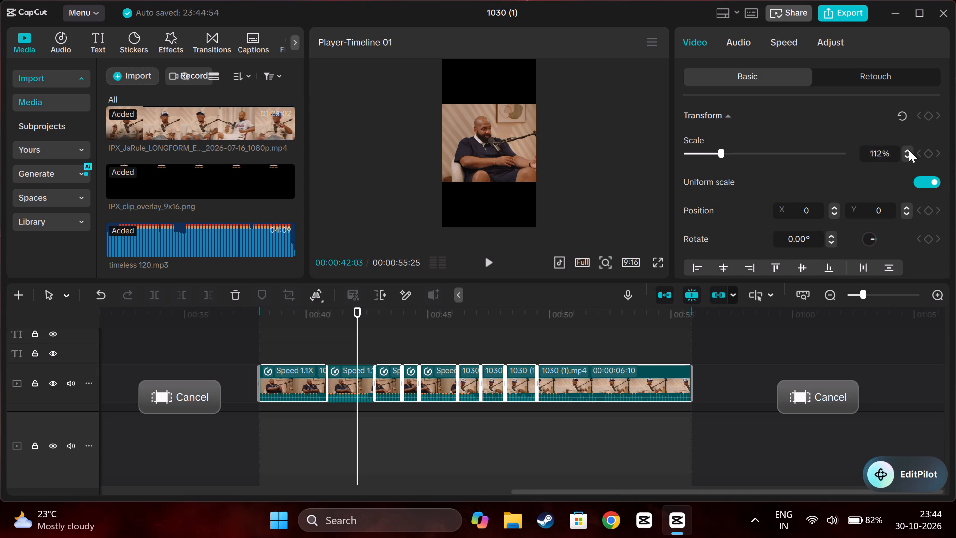
triple_click(909, 150)
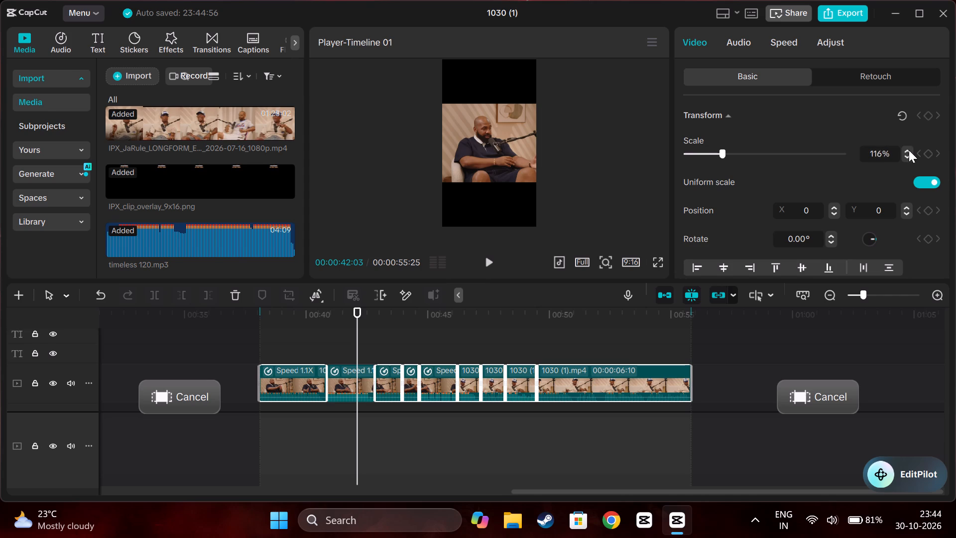
triple_click(909, 150)
triple_click(909, 150)
triple_click(909, 150)
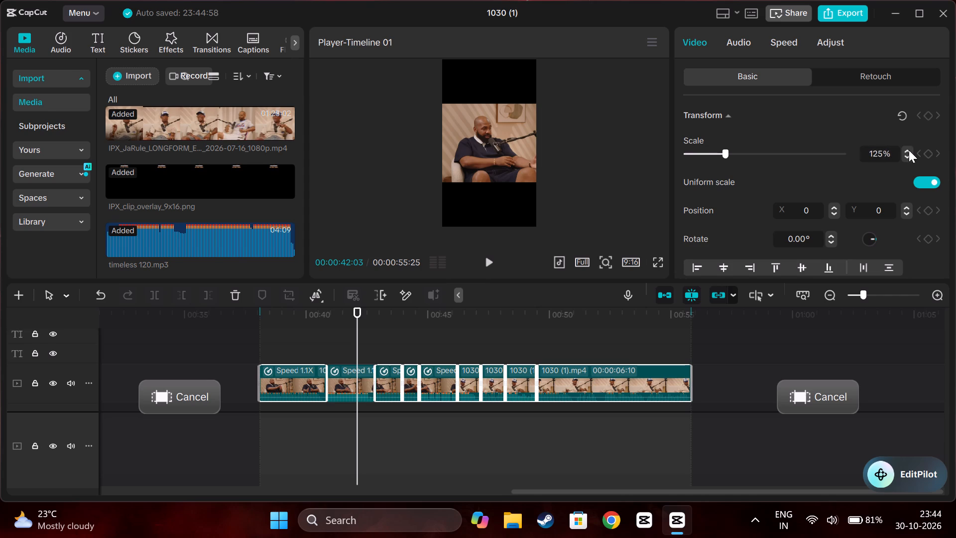
triple_click(909, 150)
triple_click(909, 150)
triple_click(909, 150)
triple_click(909, 150)
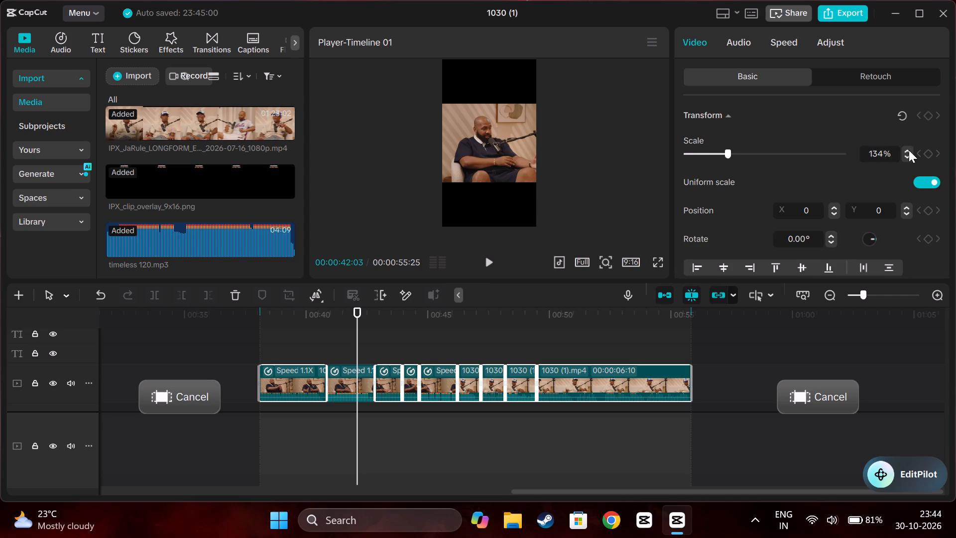
triple_click(909, 150)
triple_click(909, 150)
triple_click(909, 150)
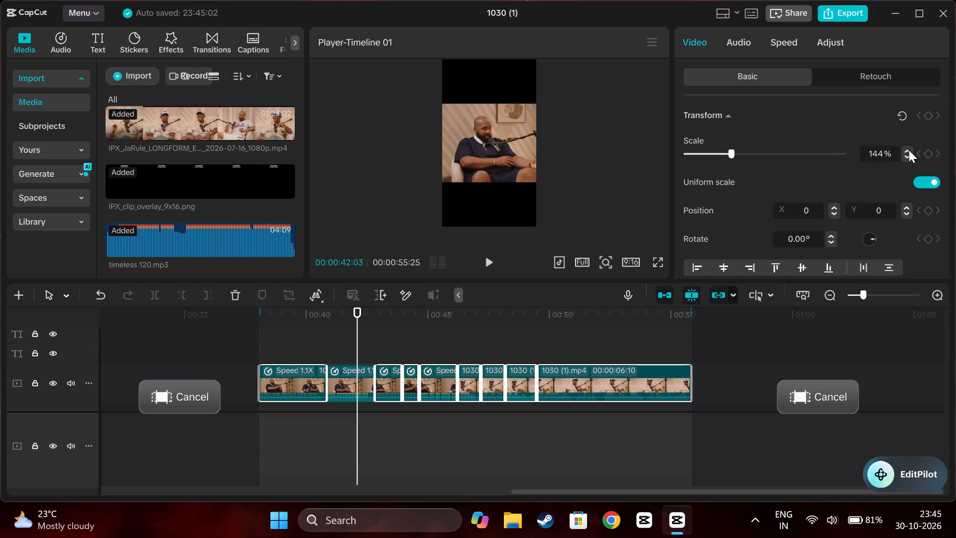
triple_click(909, 150)
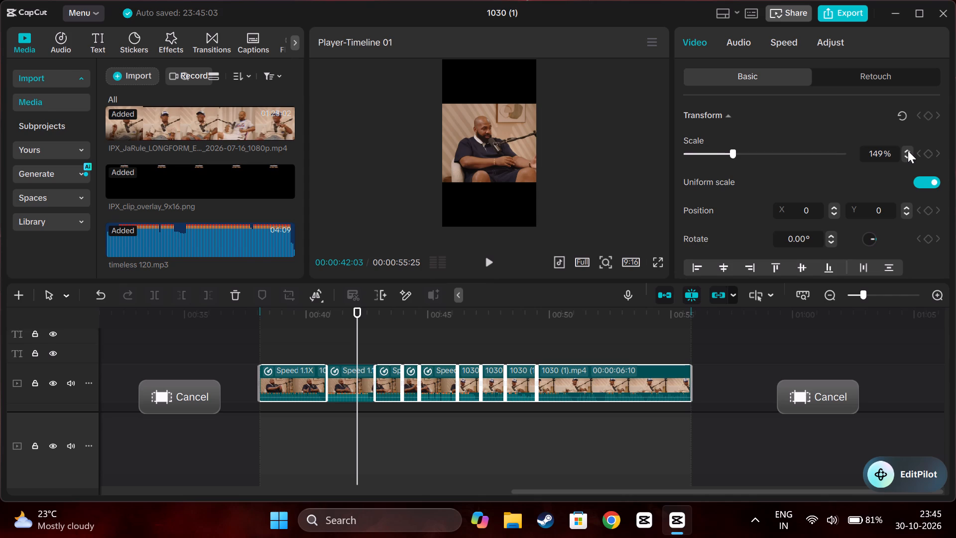
triple_click(908, 150)
triple_click(908, 150)
click(908, 150)
click(908, 150)
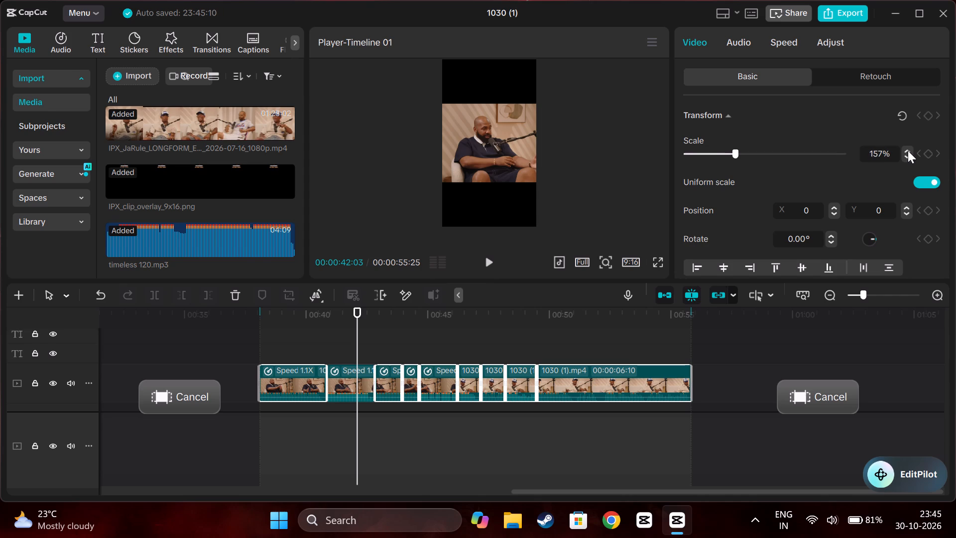
click(908, 158)
click(908, 158)
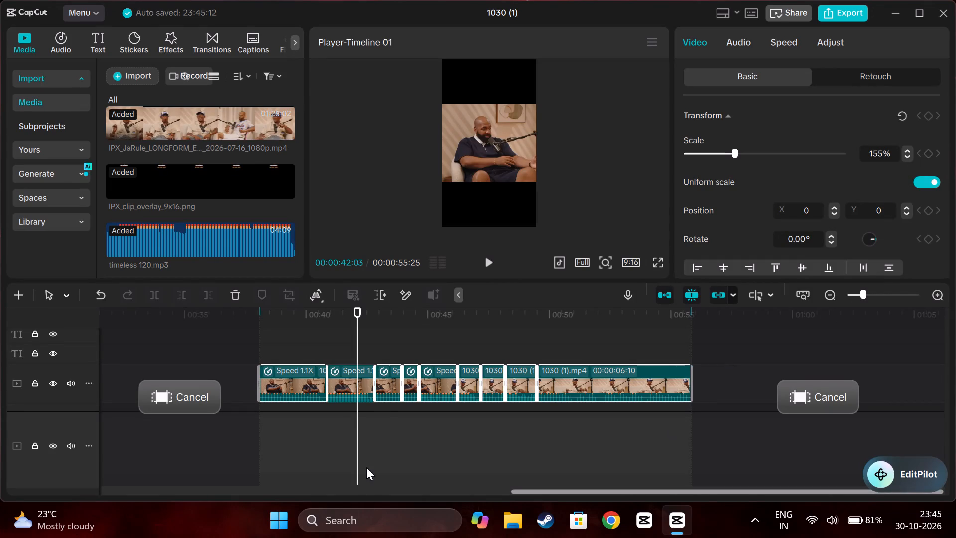
click(373, 454)
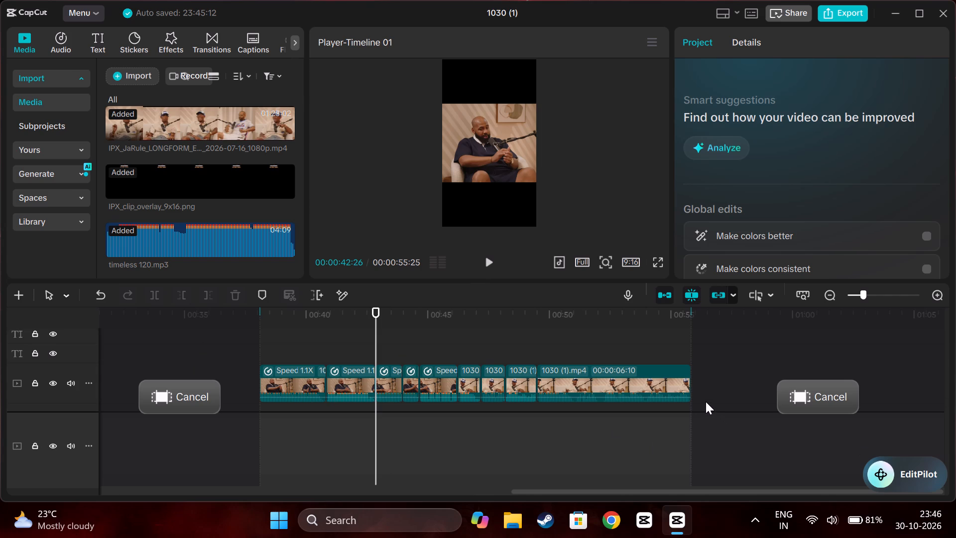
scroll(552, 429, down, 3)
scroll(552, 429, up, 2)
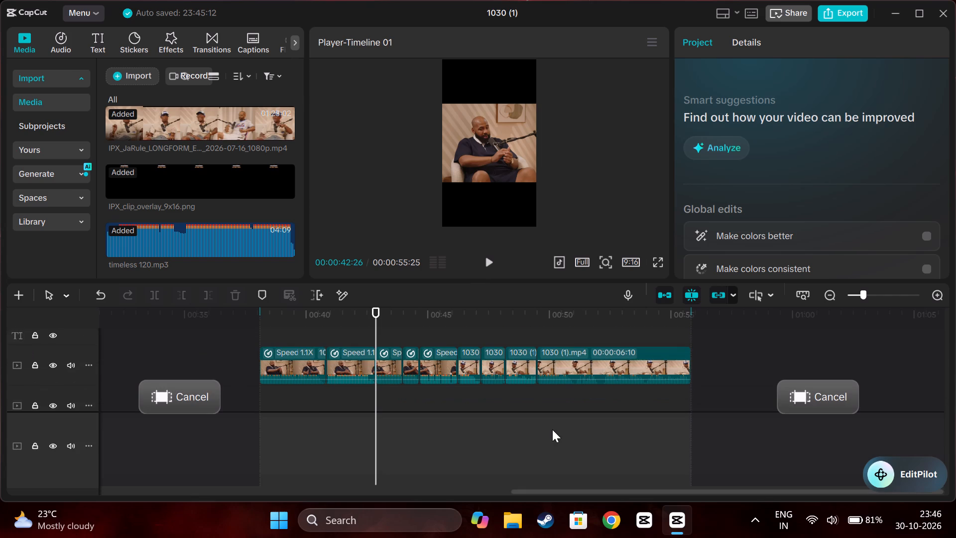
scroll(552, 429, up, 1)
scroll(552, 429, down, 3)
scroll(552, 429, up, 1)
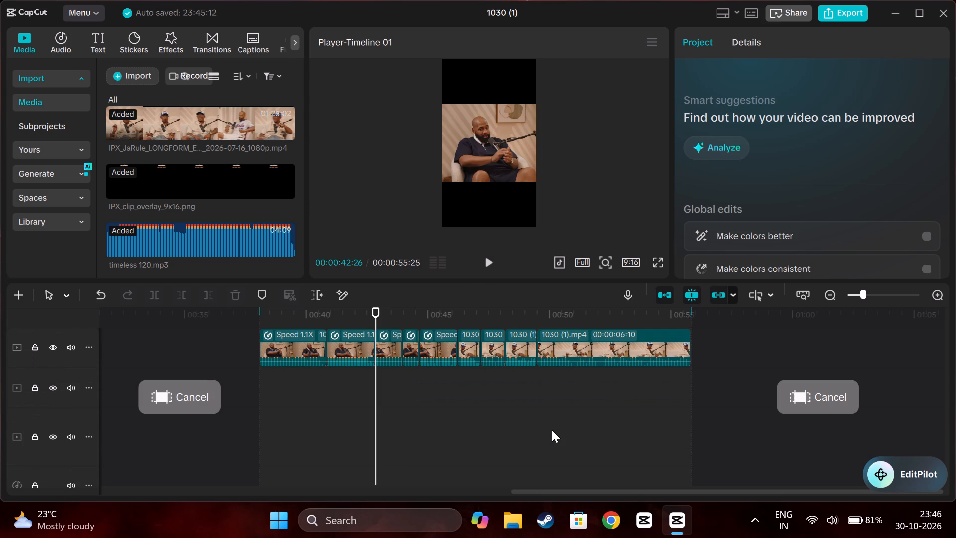
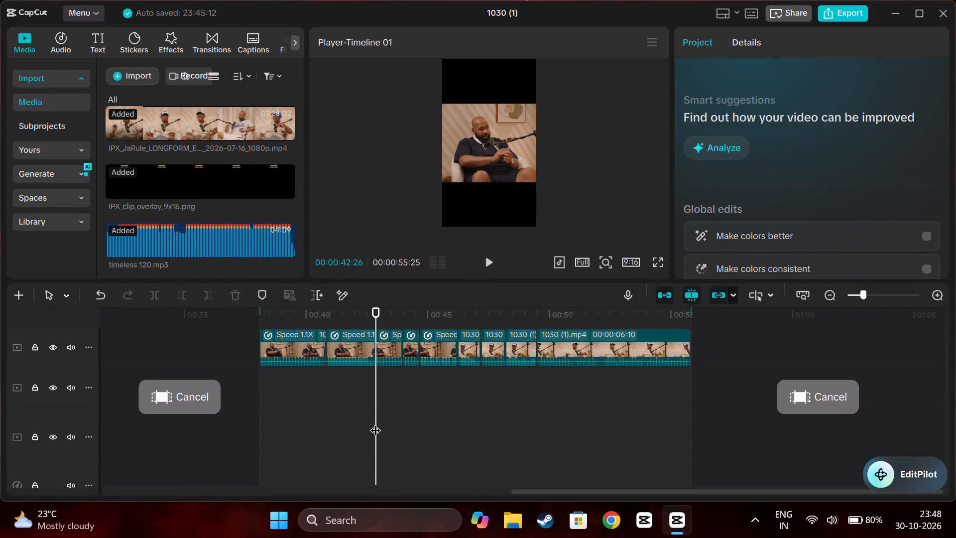
Scrub through the whole 1030 (1).mp4 sequence from 00:00:38:03 to its end to check each clip's framing.
ctrl+scroll(368, 413, up, 3)
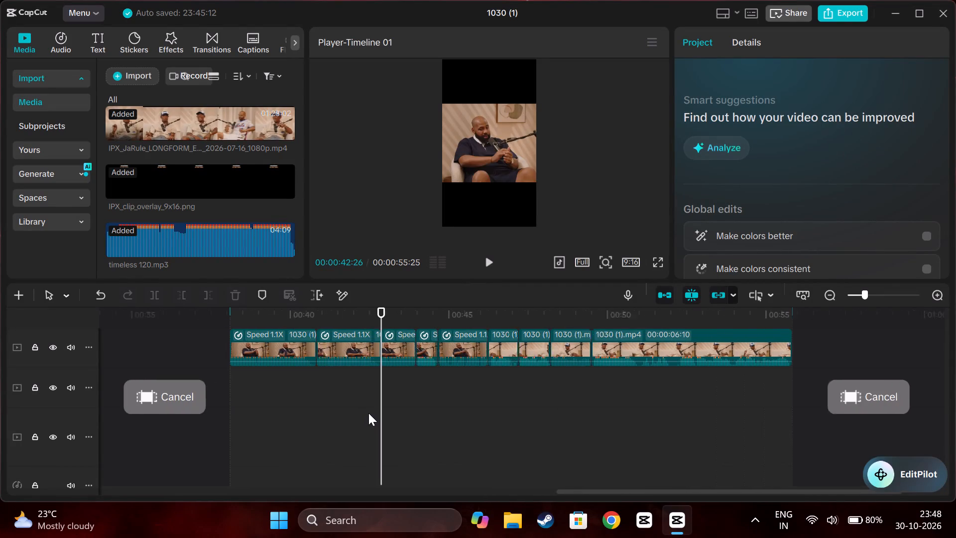
ctrl+scroll(368, 413, up, 3)
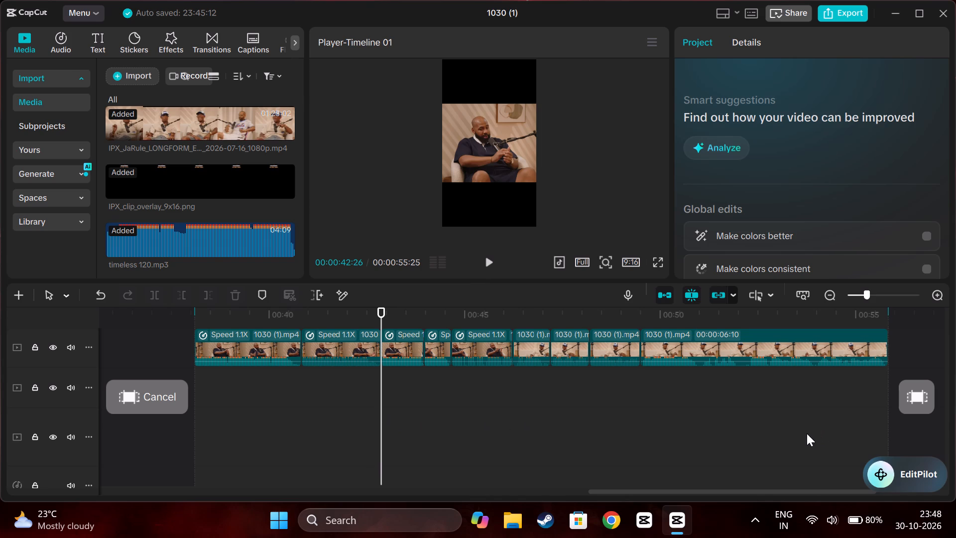
click(806, 433)
drag(806, 433, 860, 436)
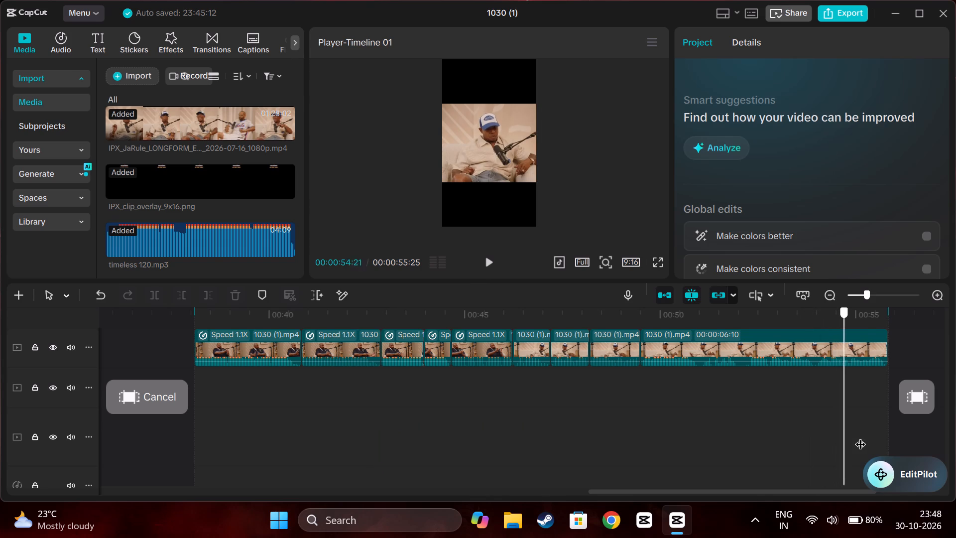
drag(860, 436, 49, 449)
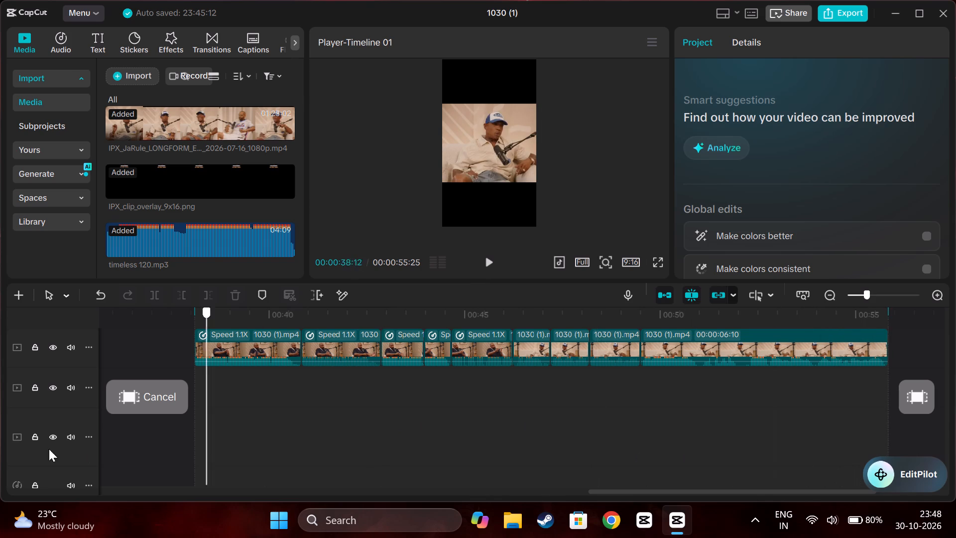
drag(49, 449, 597, 464)
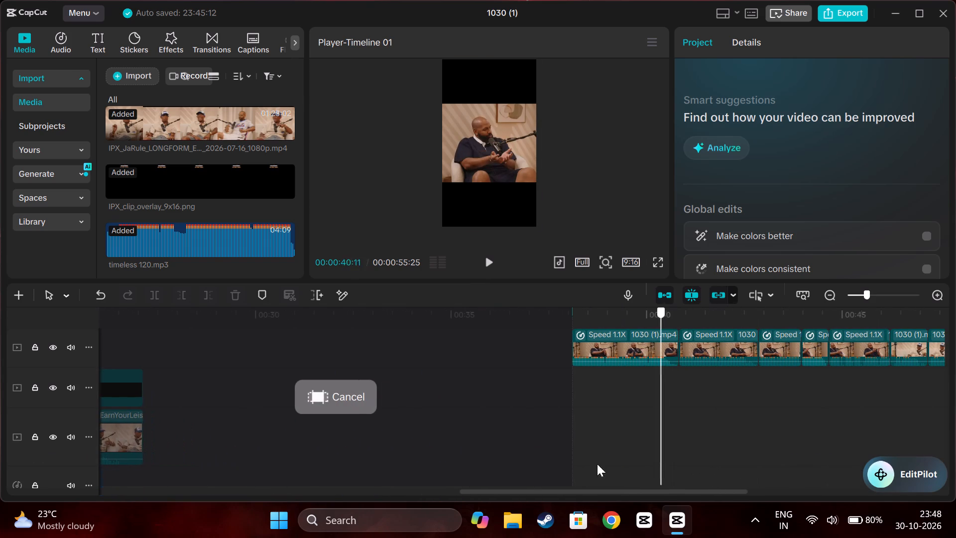
drag(597, 464, 572, 463)
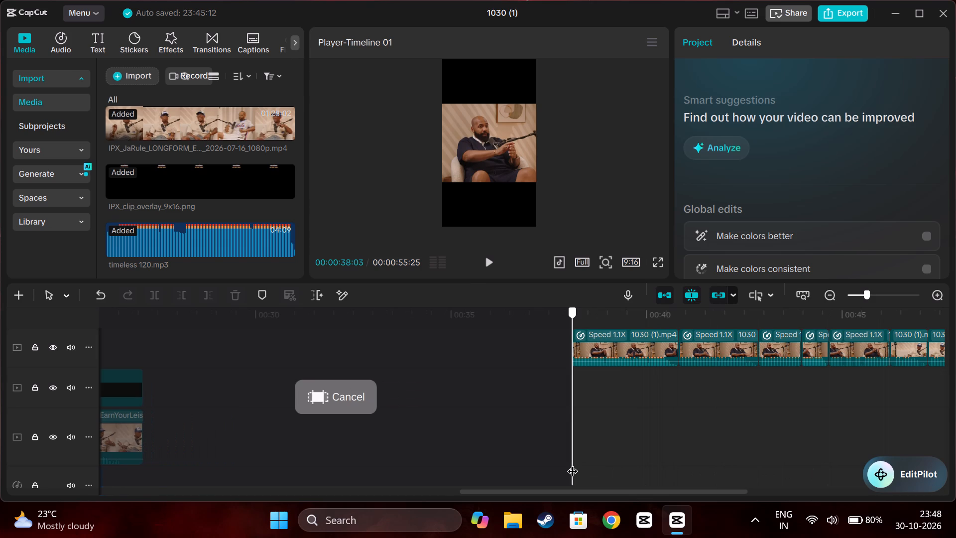
drag(572, 463, 572, 463)
drag(572, 463, 721, 465)
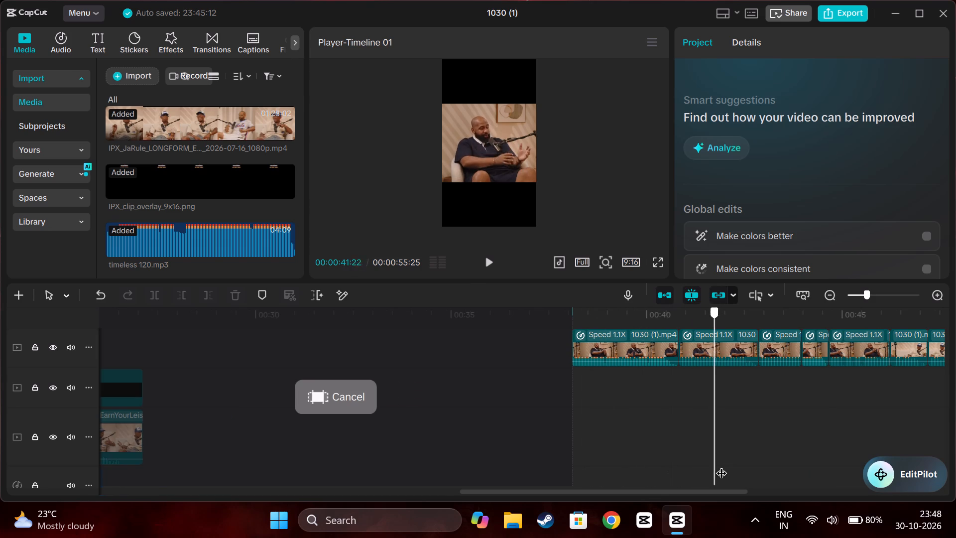
drag(721, 465, 950, 478)
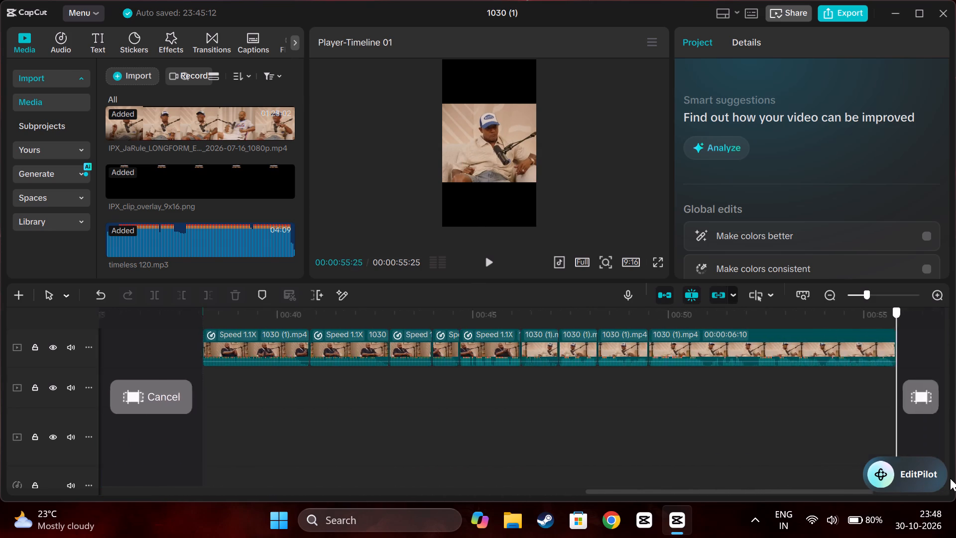
drag(950, 478, 431, 472)
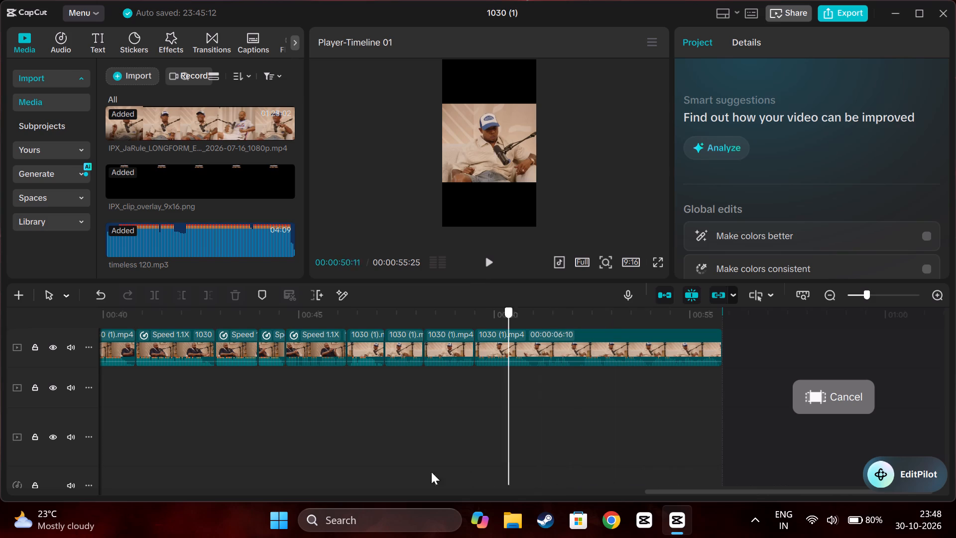
drag(431, 472, 457, 479)
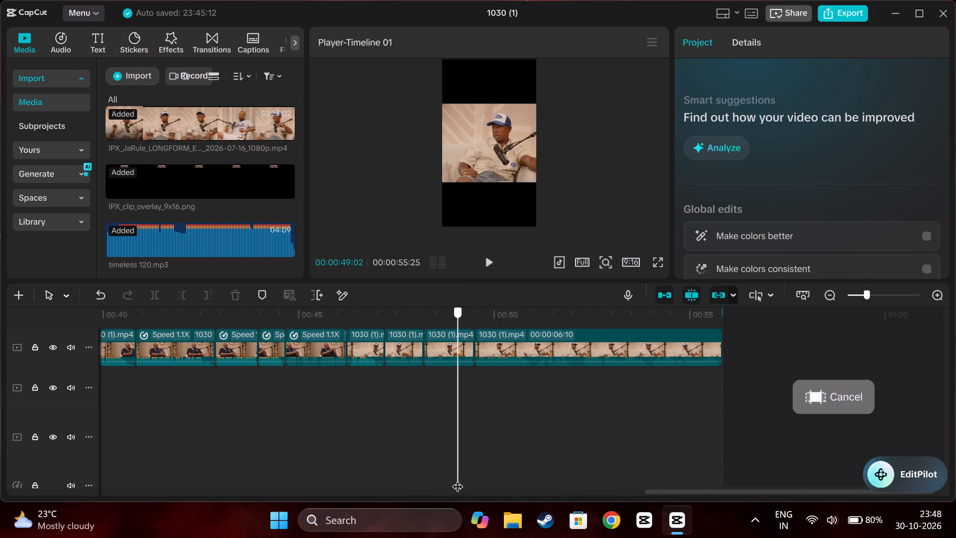
drag(457, 479, 407, 462)
Split the last 1030 (1).mp4 clip at 00:00:51:29.
ctrl+scroll(407, 462, up, 2)
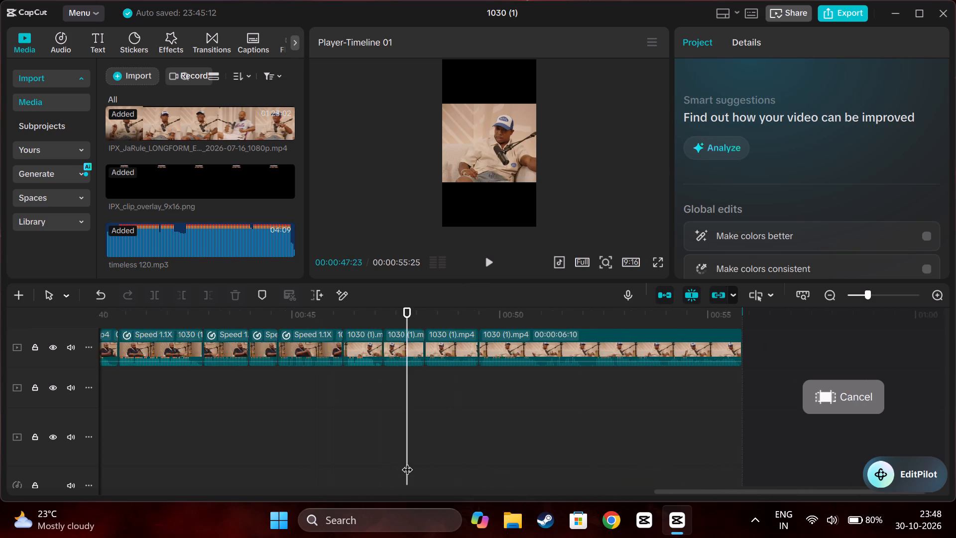
ctrl+scroll(407, 462, up, 7)
ctrl+scroll(407, 462, down, 9)
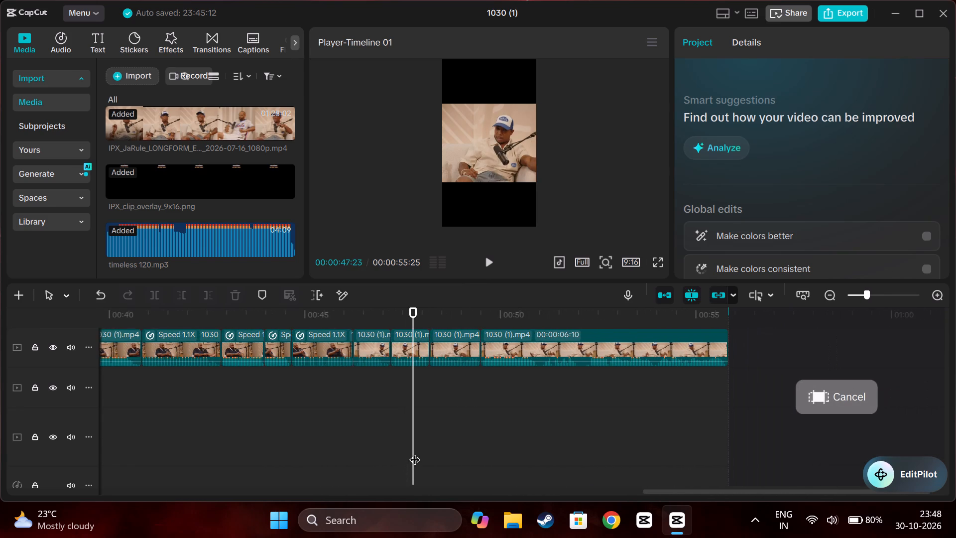
ctrl+scroll(416, 447, up, 10)
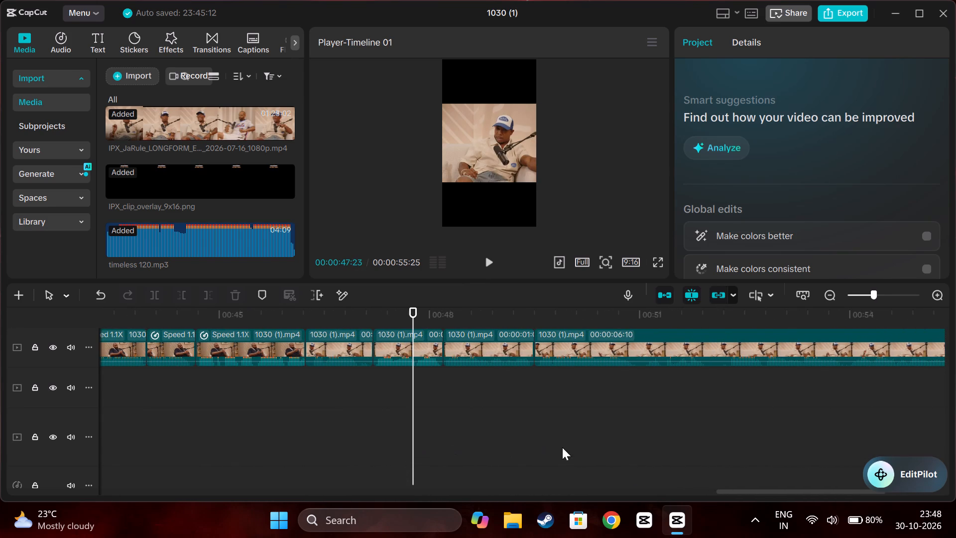
click(676, 431)
drag(676, 431, 704, 431)
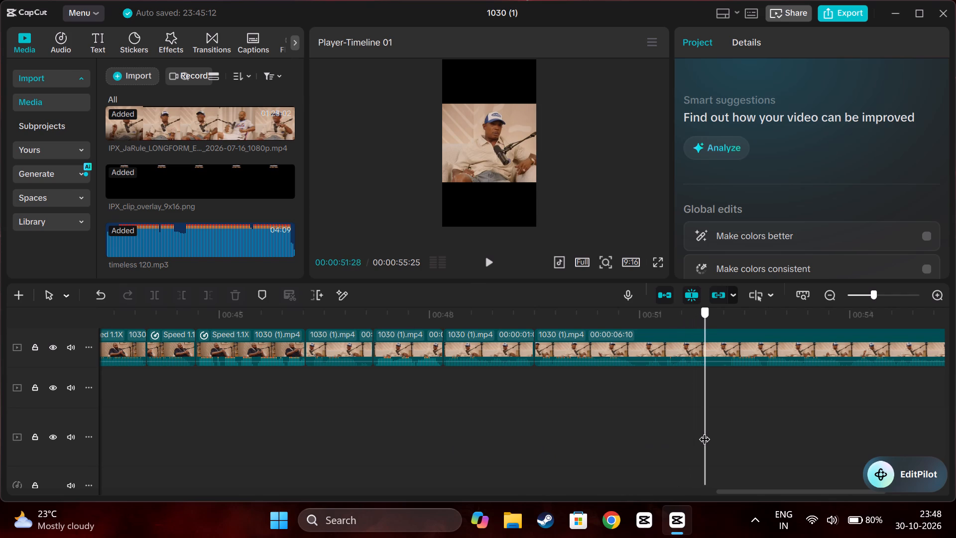
drag(704, 431, 707, 431)
click(658, 359)
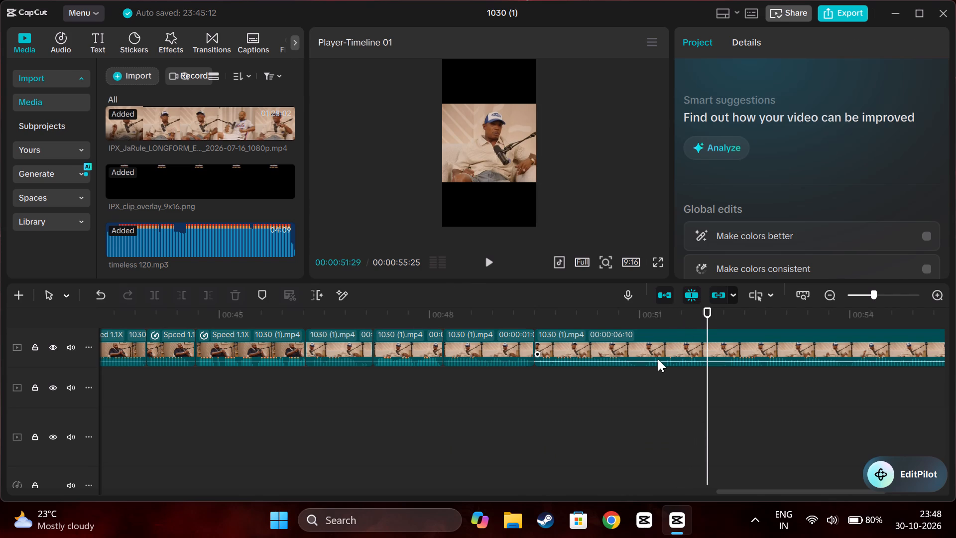
click(154, 297)
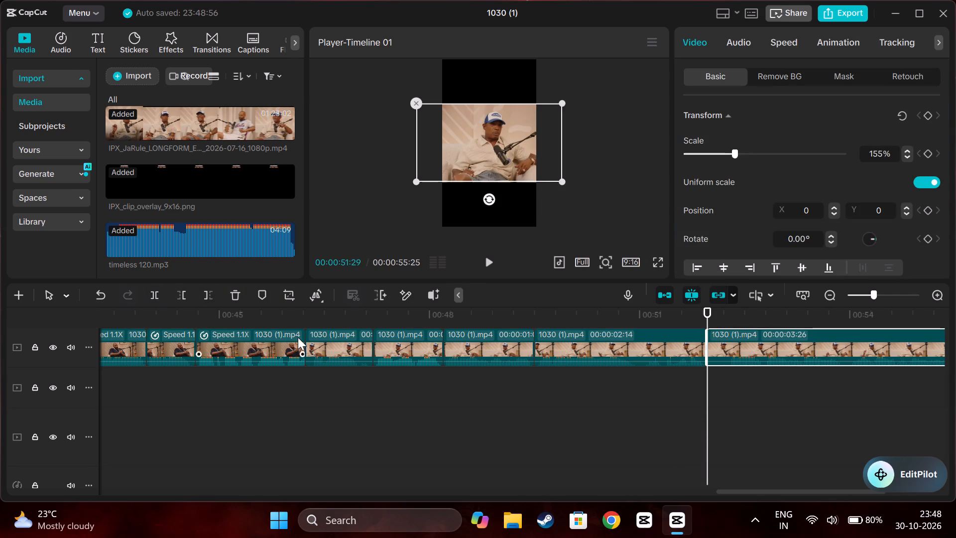
Cut the section from 00:00:51:29 to 00:00:52:08 out of the last clip by splitting at 00:00:52:08 and deleting the short piece.
click(719, 375)
drag(719, 375, 723, 375)
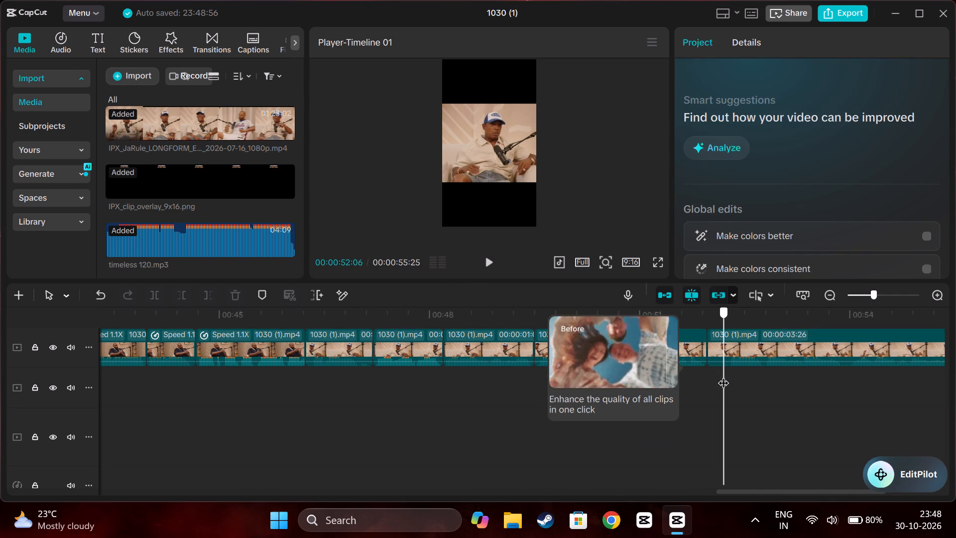
drag(723, 375, 726, 385)
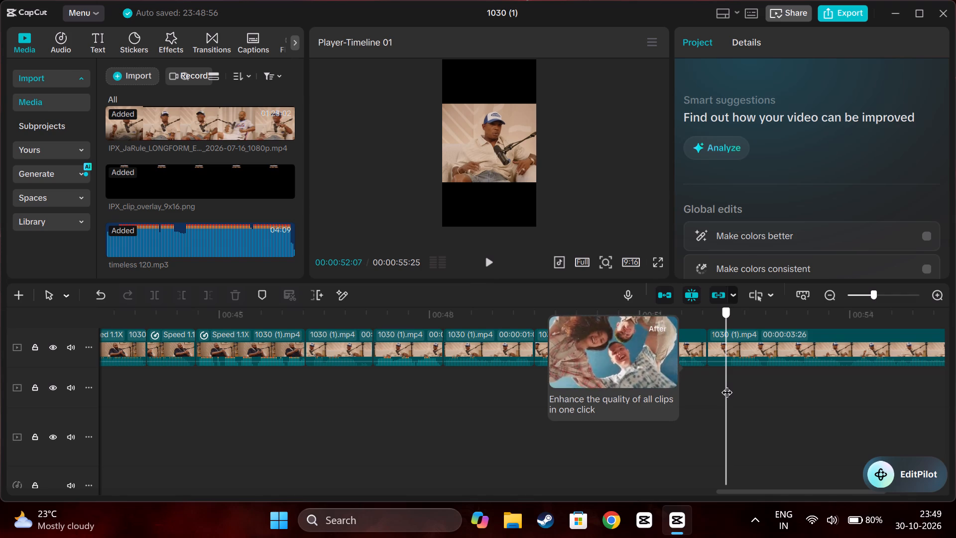
drag(726, 385, 728, 386)
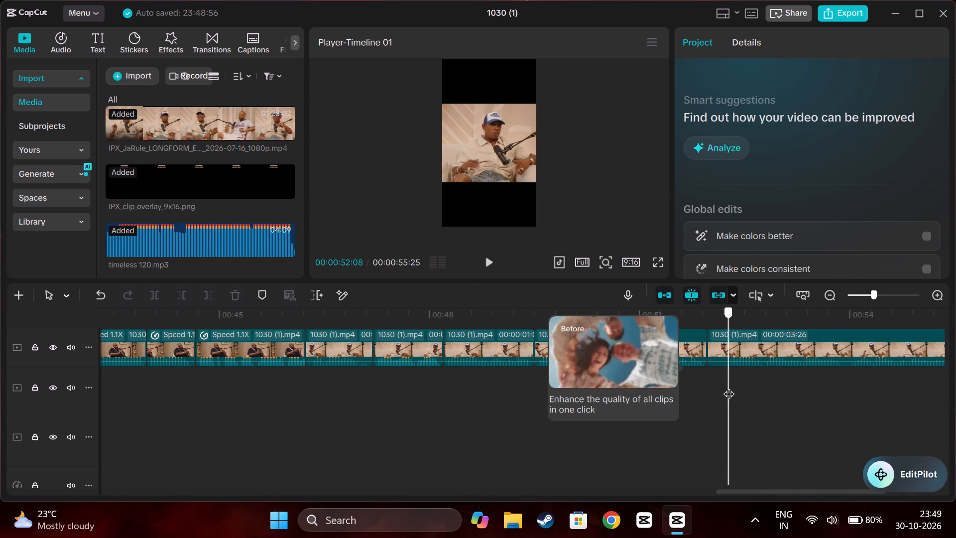
drag(728, 386, 729, 386)
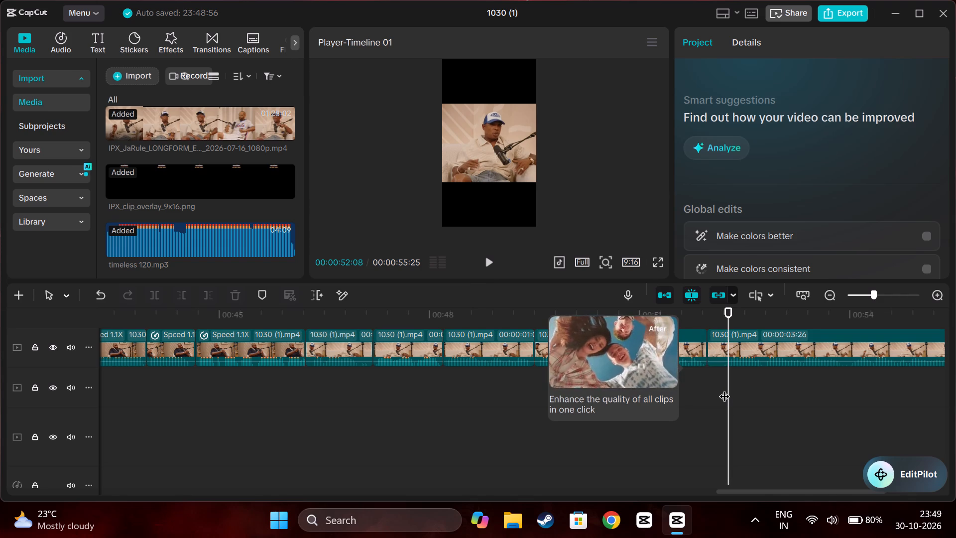
ctrl+scroll(724, 389, up, 20)
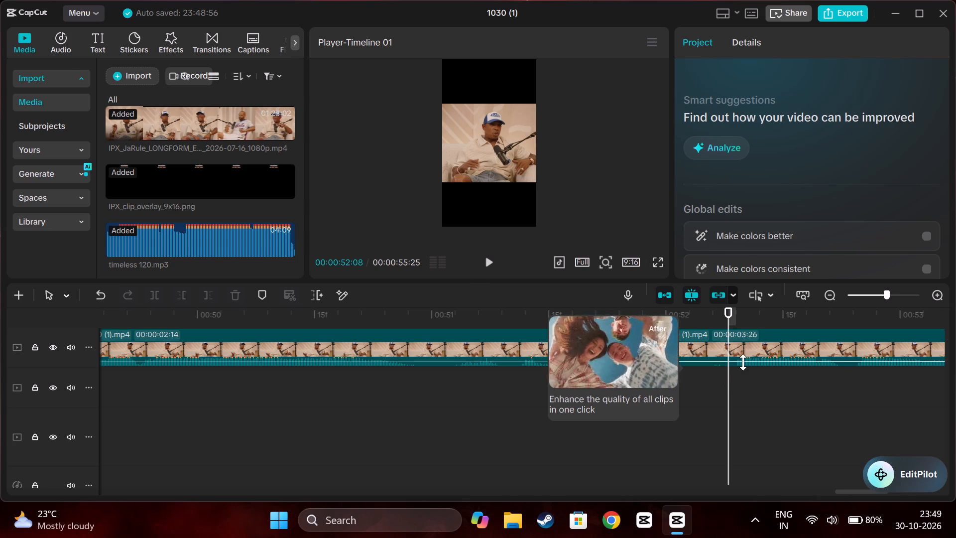
click(735, 384)
drag(735, 384, 726, 390)
click(712, 341)
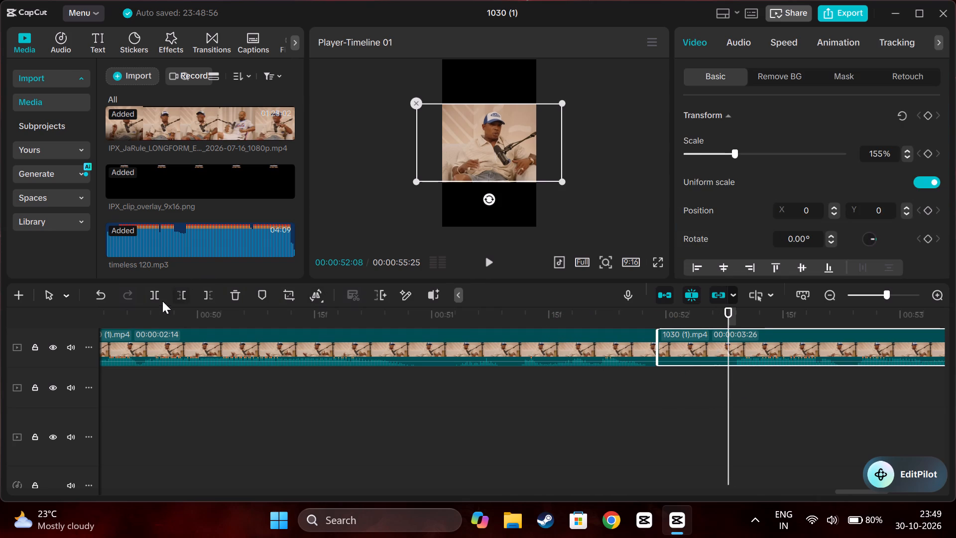
click(158, 297)
click(700, 344)
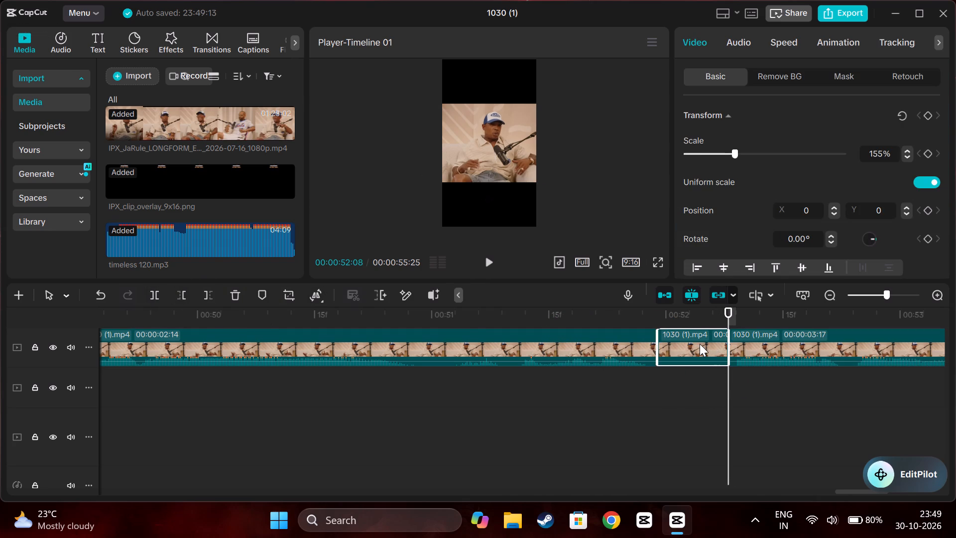
click(237, 293)
Move the remaining last clip back against the end of the preceding clip on the same track to close the gap.
drag(801, 337, 732, 341)
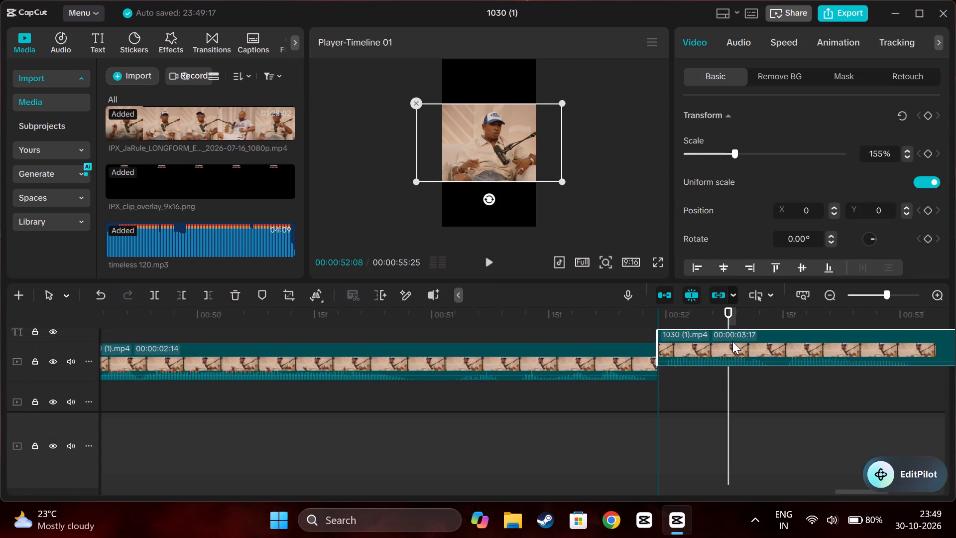
drag(732, 341, 734, 359)
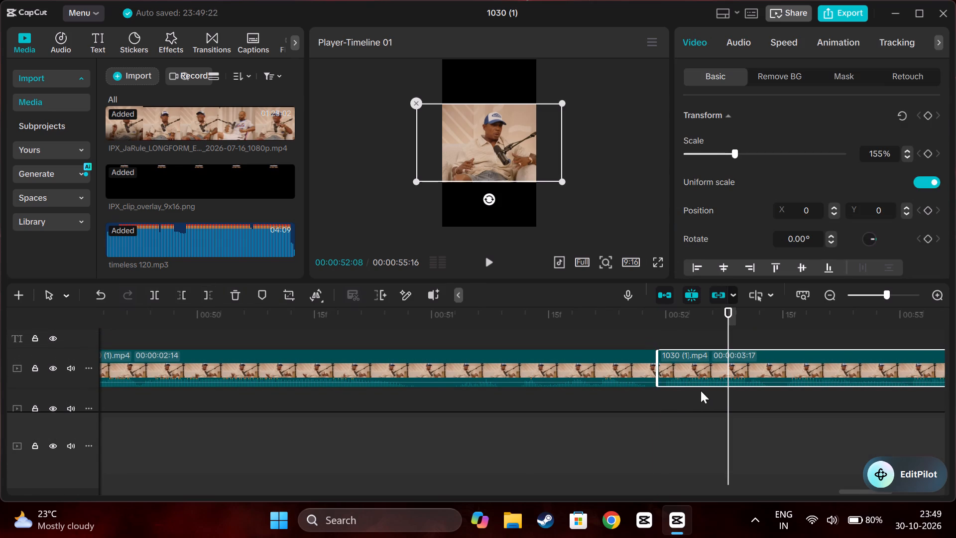
Trim off the end of the second-to-last clip after 00:00:51:28.
click(674, 403)
ctrl+scroll(640, 386, up, 6)
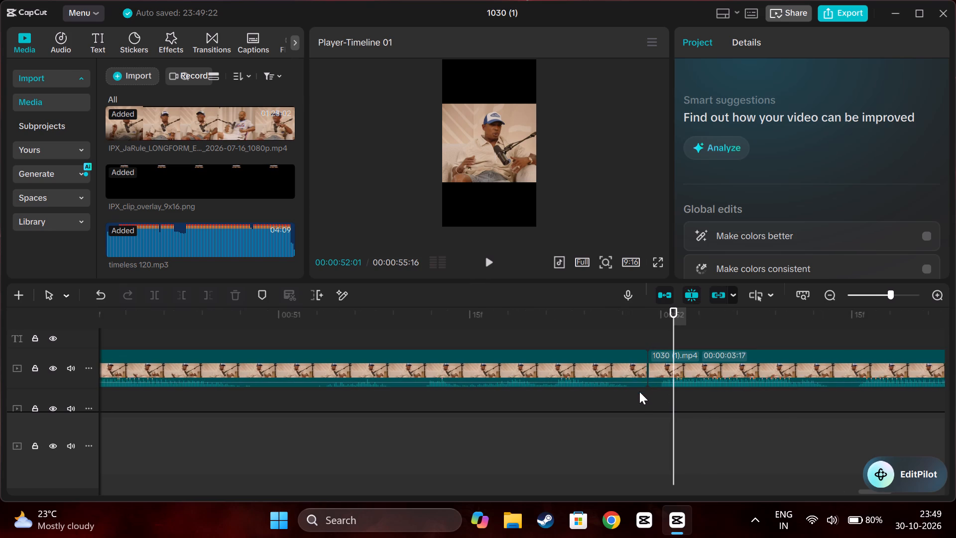
ctrl+scroll(636, 395, up, 1)
double_click(634, 395)
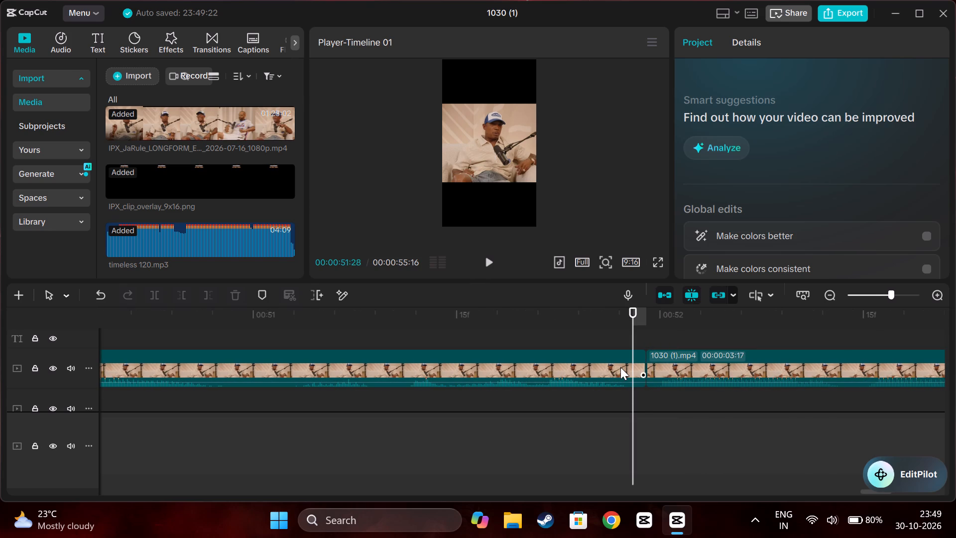
click(620, 367)
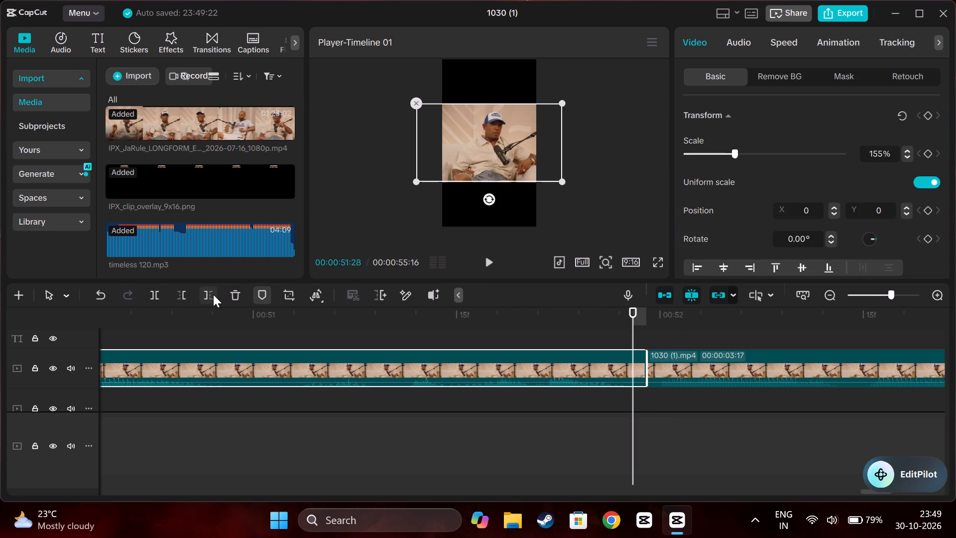
click(213, 294)
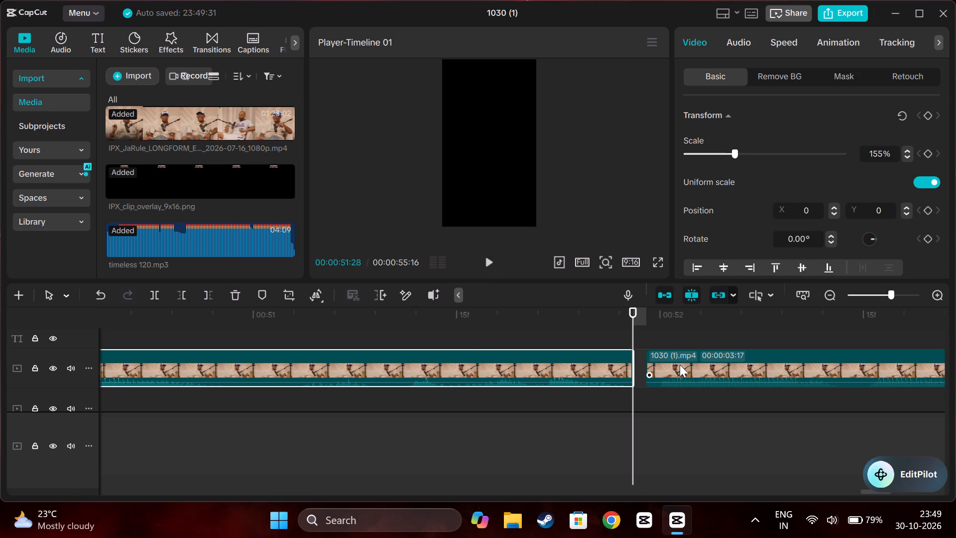
Move the last clip back to 00:00:51:28 so it joins the trimmed clip without a gap.
drag(632, 335, 653, 338)
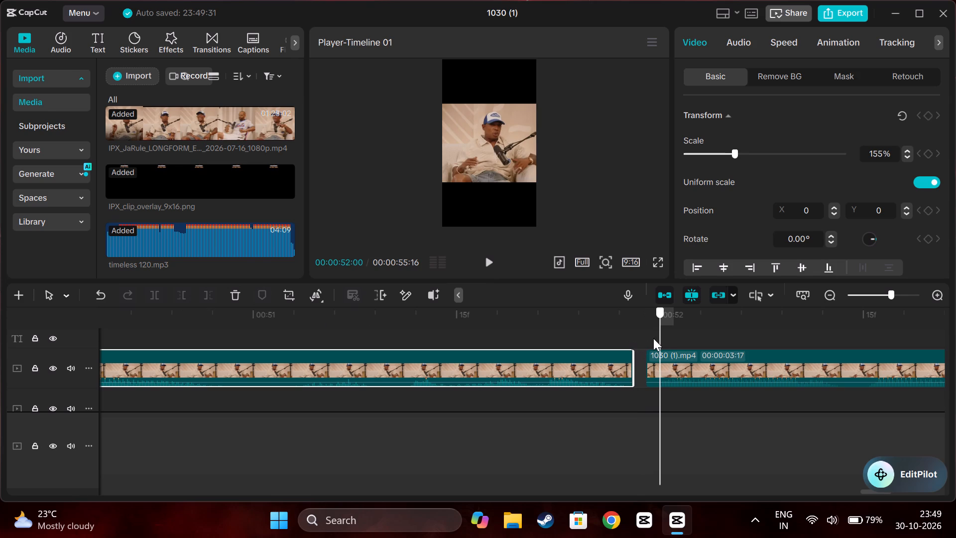
drag(653, 338, 663, 337)
drag(684, 354, 673, 355)
Scrub through the opening of the last clip, around 00:00:52:12, to examine where the next cut should go.
click(628, 329)
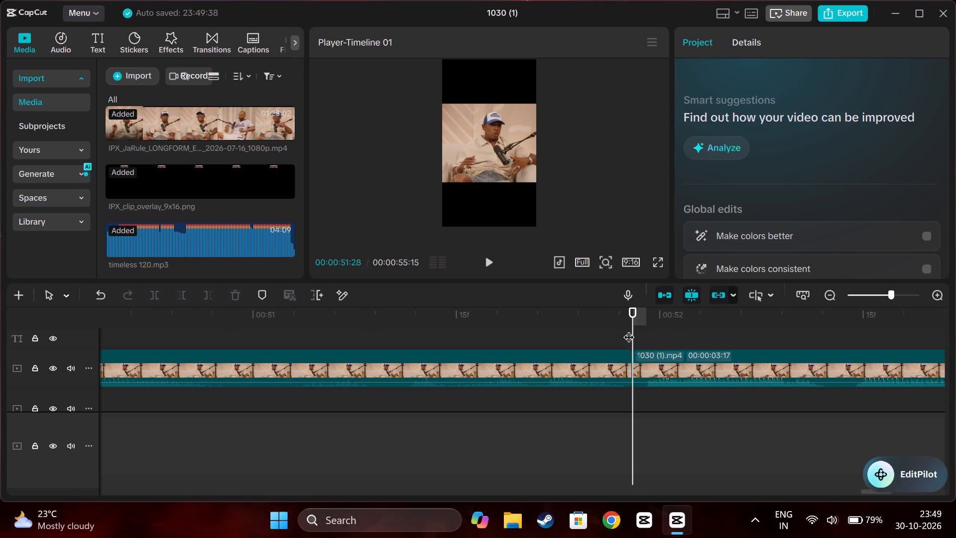
scroll(628, 329, left, 1)
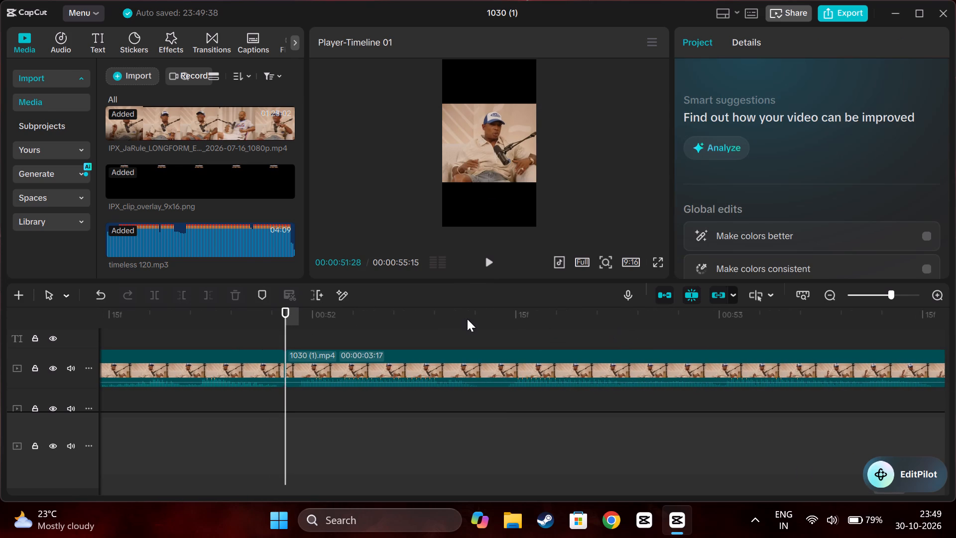
click(468, 321)
drag(469, 322, 486, 327)
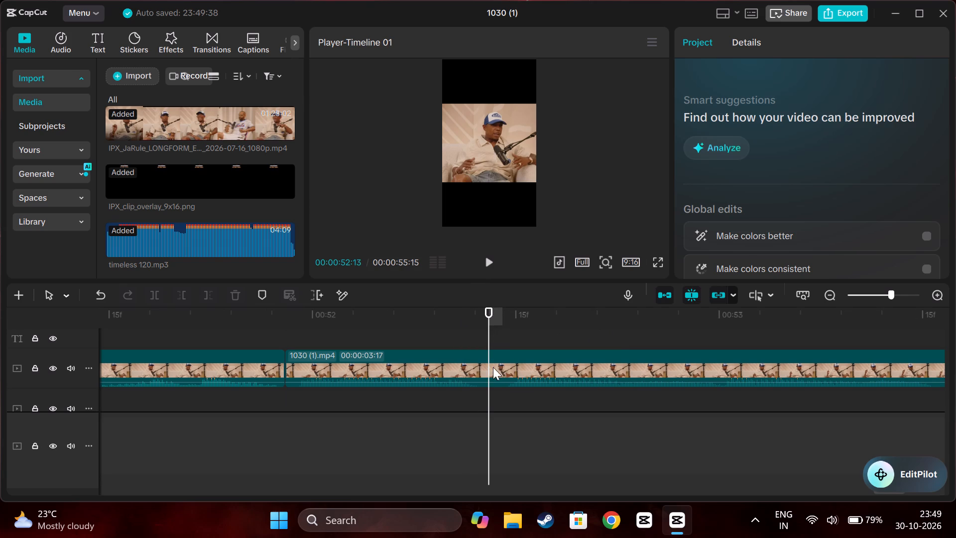
click(482, 395)
click(482, 395)
click(479, 398)
click(479, 394)
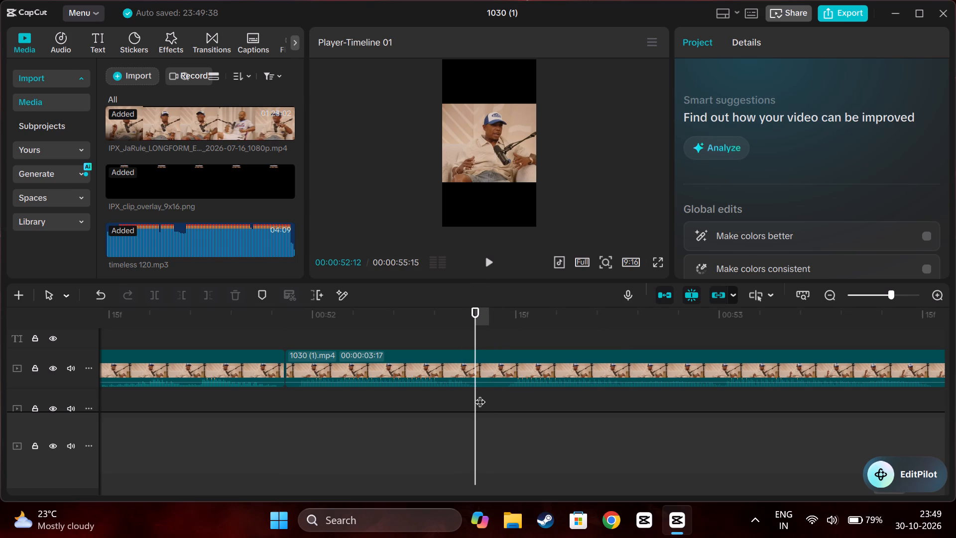
click(482, 393)
click(482, 393)
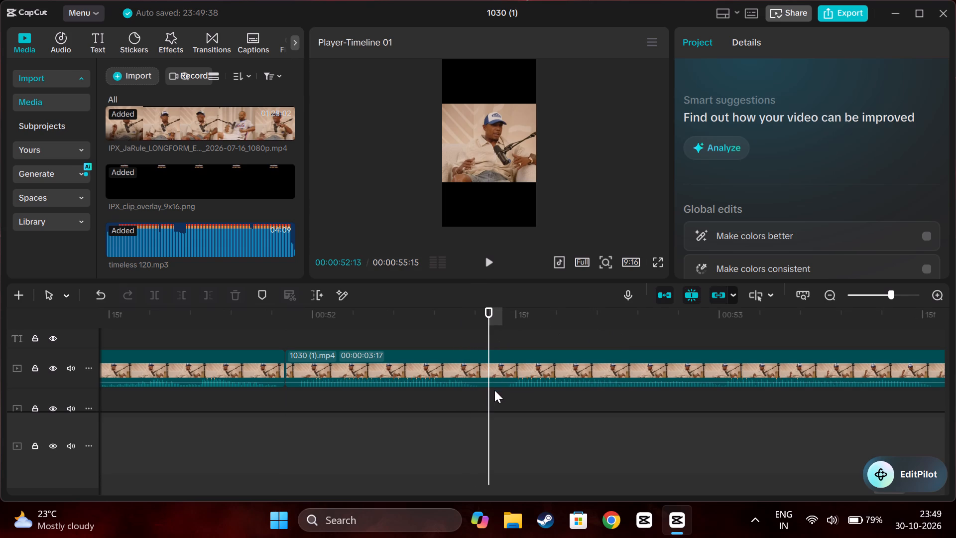
click(495, 391)
click(509, 388)
click(488, 394)
Cut 00:00:52:12 to 00:00:52:14 out of the last clip by splitting it and trimming the start of the later piece.
click(421, 360)
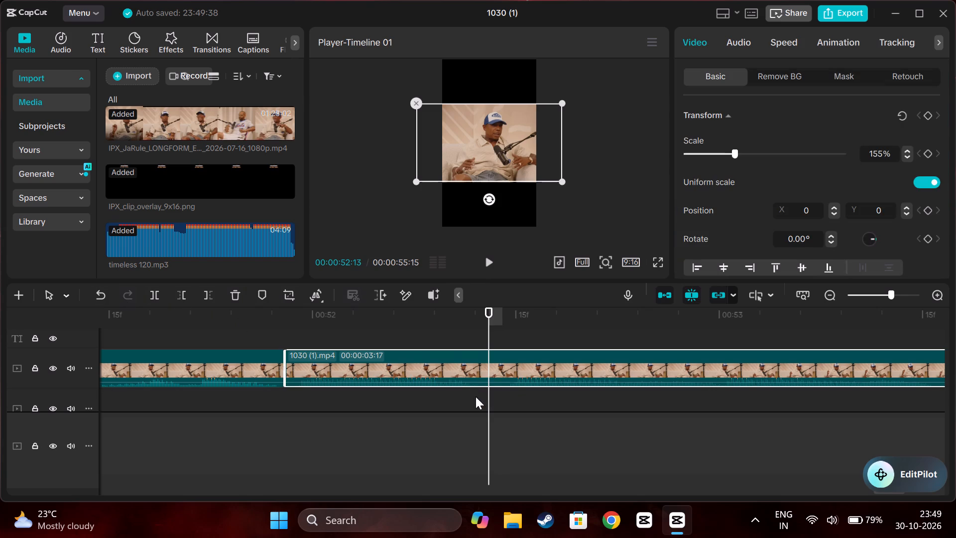
click(476, 397)
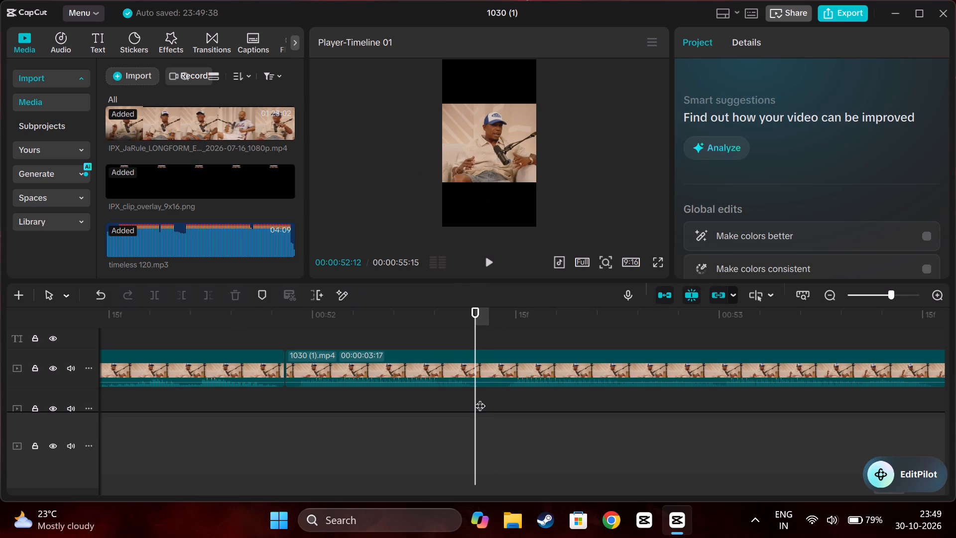
ctrl+scroll(479, 398, up, 9)
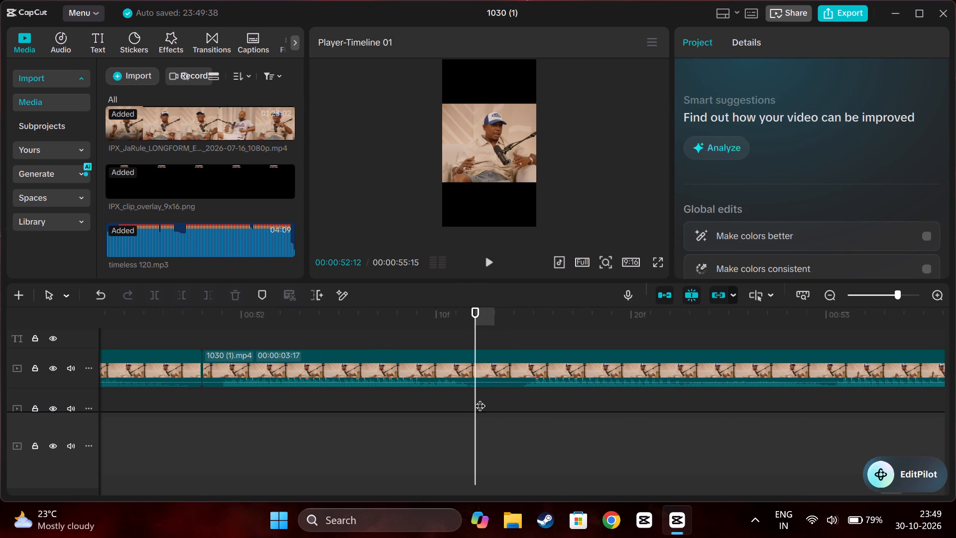
ctrl+scroll(479, 398, up, 2)
key(Right)
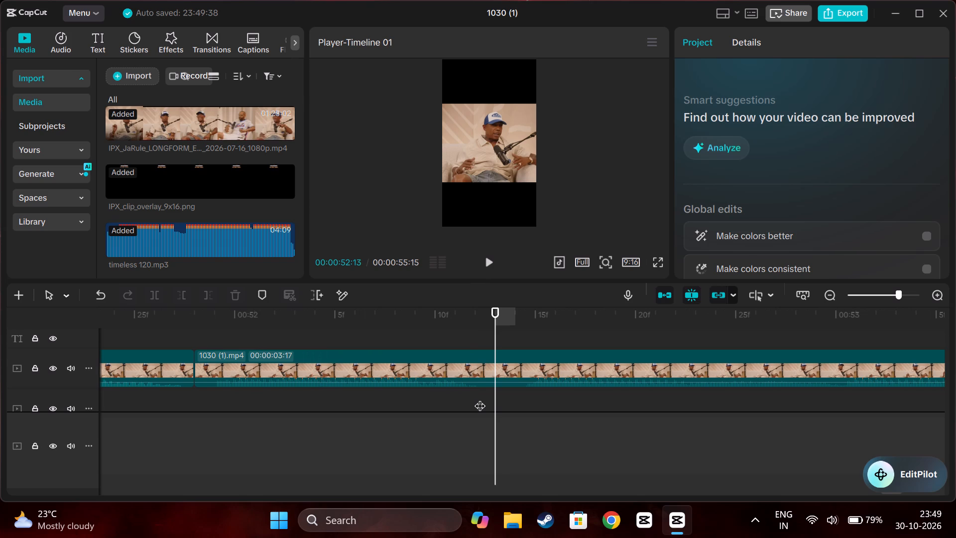
key(Left)
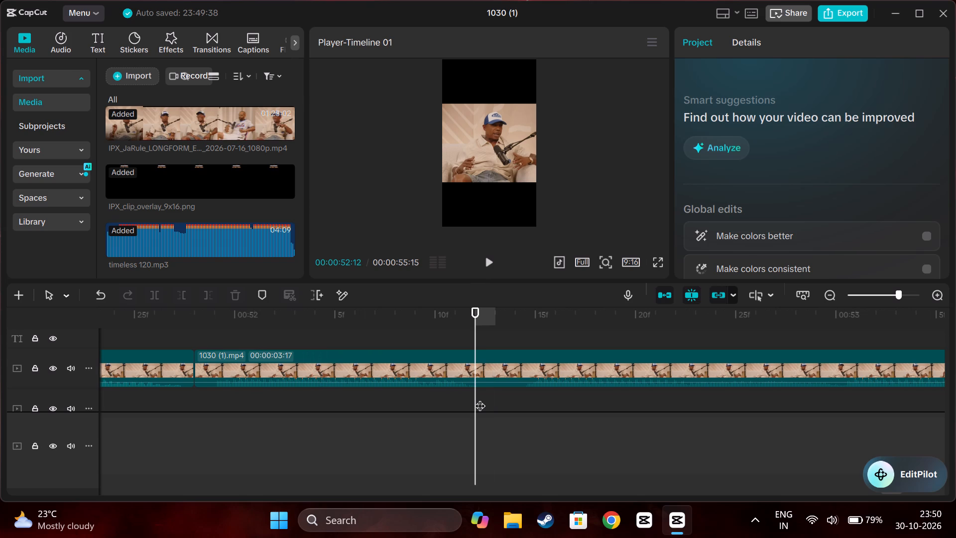
click(410, 362)
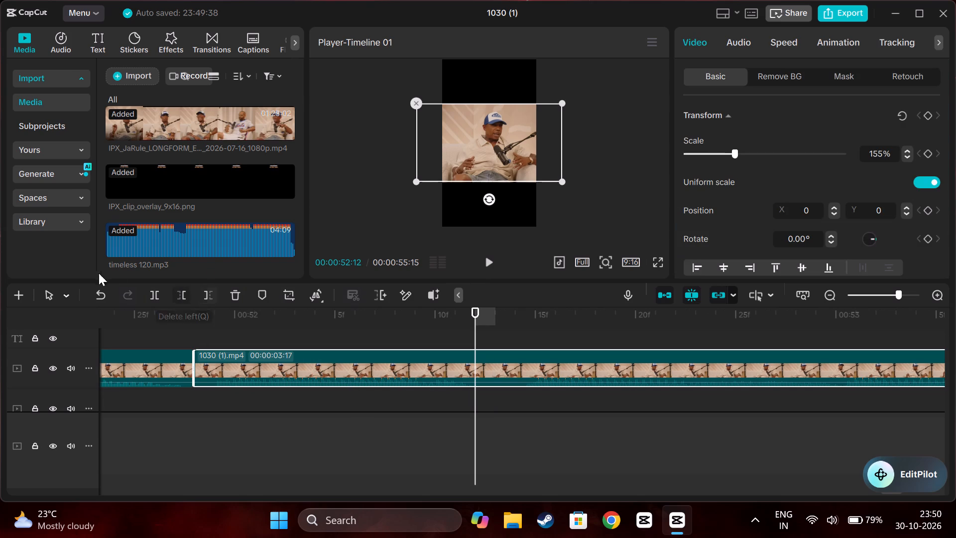
click(154, 296)
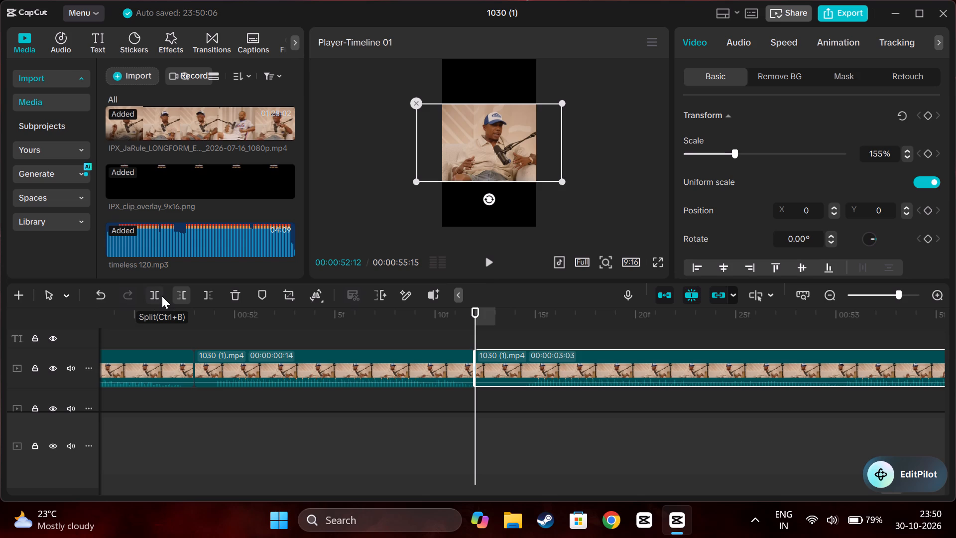
key(Right)
key(Right)
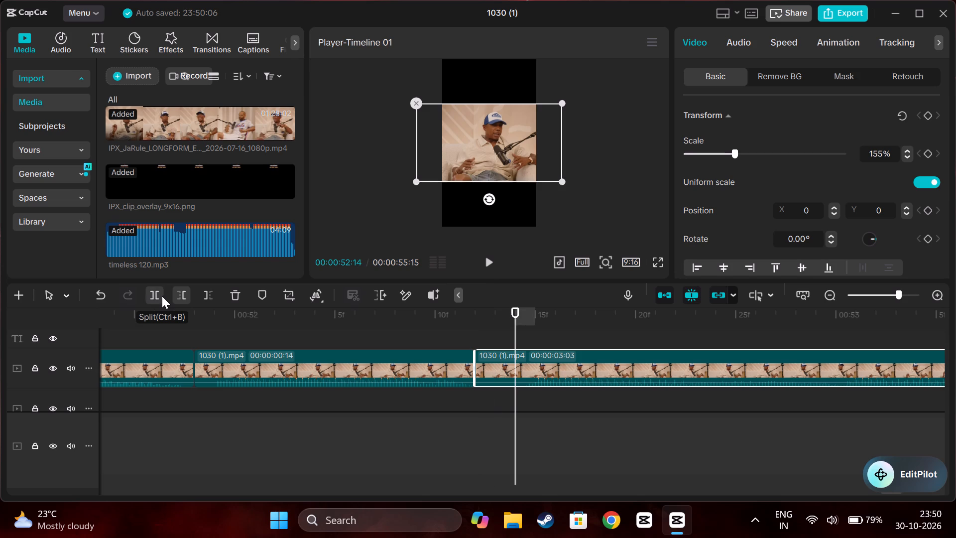
click(180, 296)
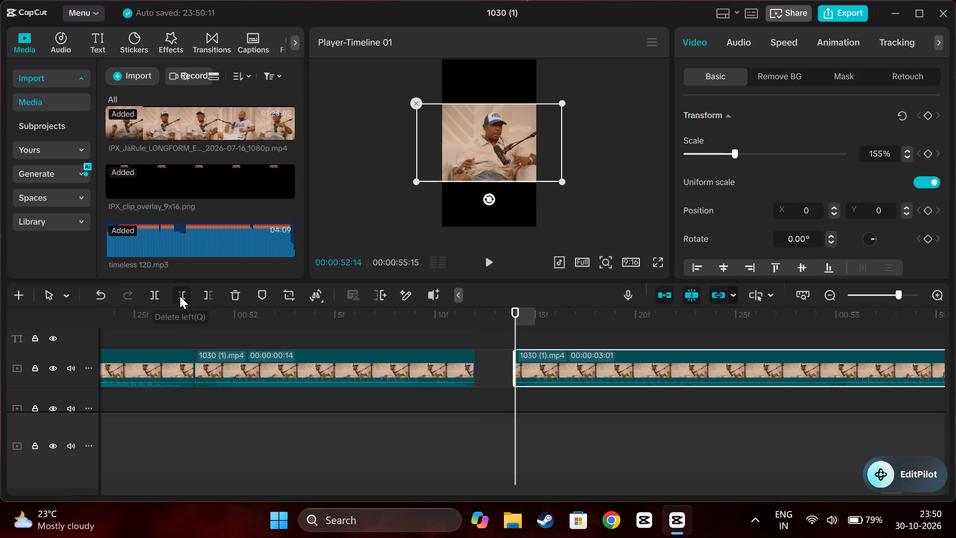
Cut 00:00:53:16 to 00:00:53:21 out of the last clip by splitting it and trimming the start of the later piece.
scroll(490, 350, left, 1)
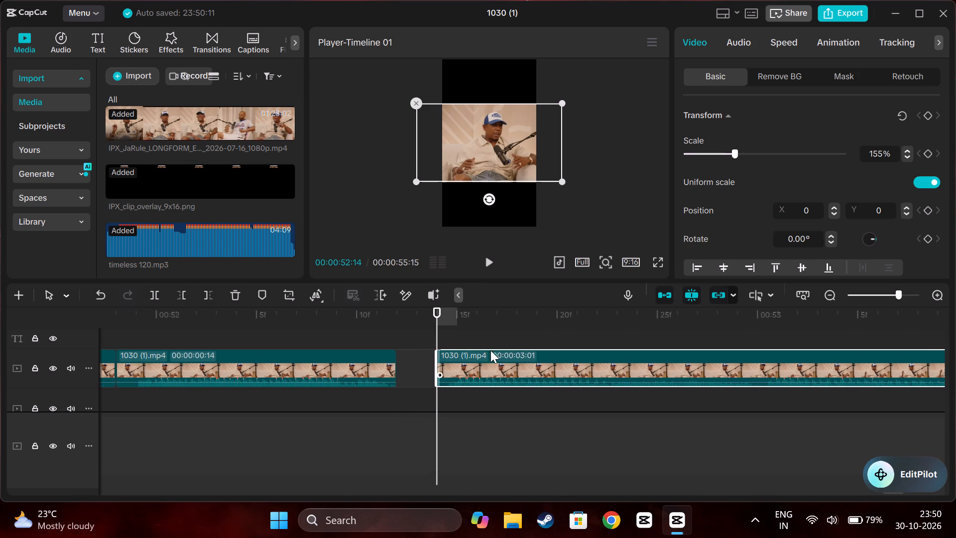
scroll(490, 350, left, 2)
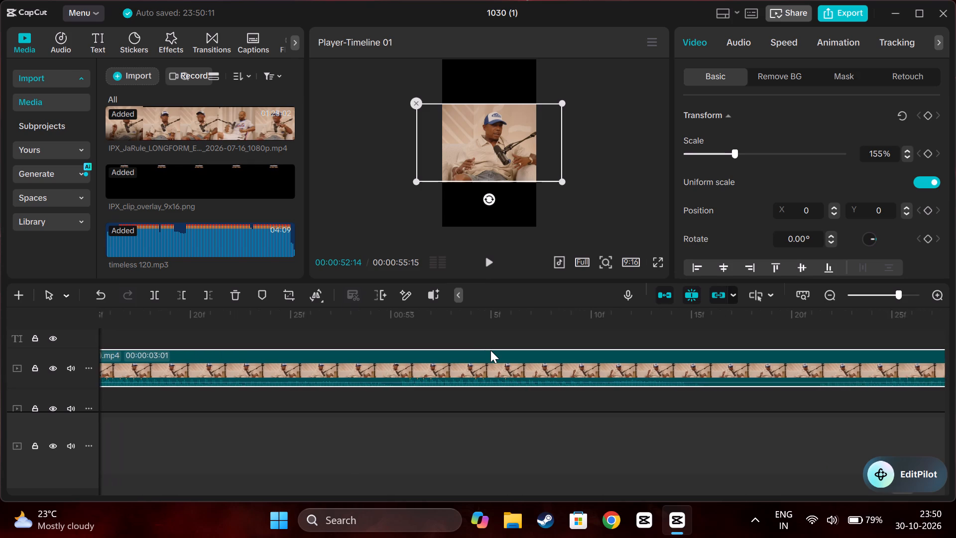
scroll(490, 350, left, 2)
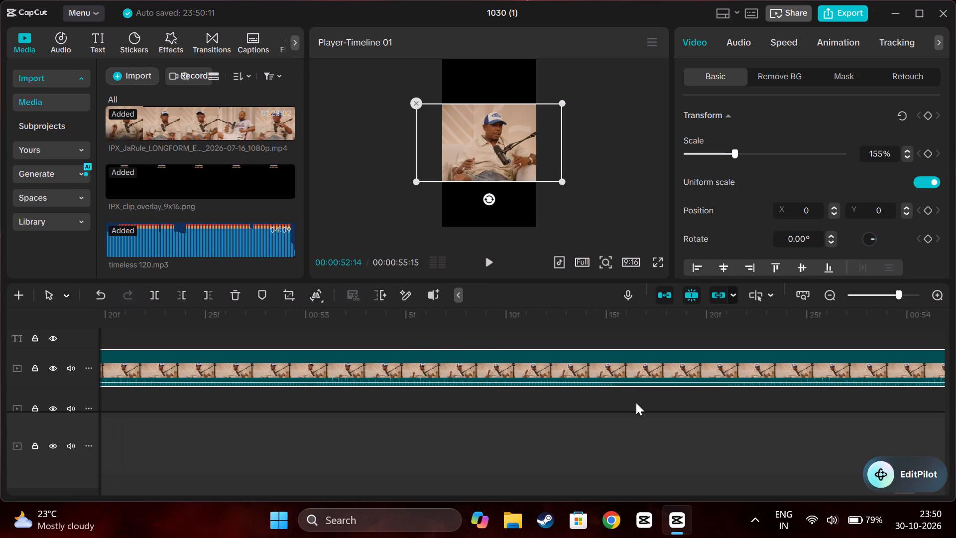
click(628, 396)
drag(628, 396, 622, 397)
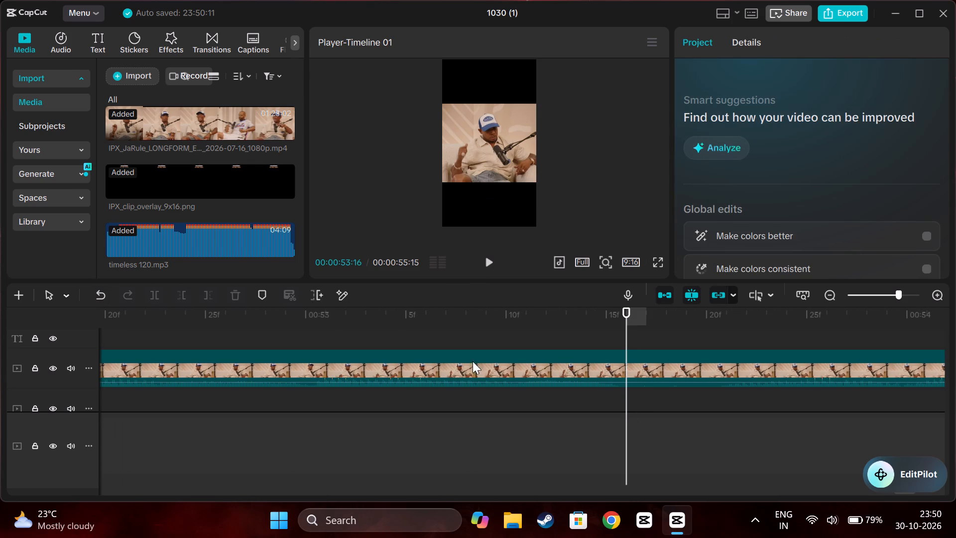
click(494, 361)
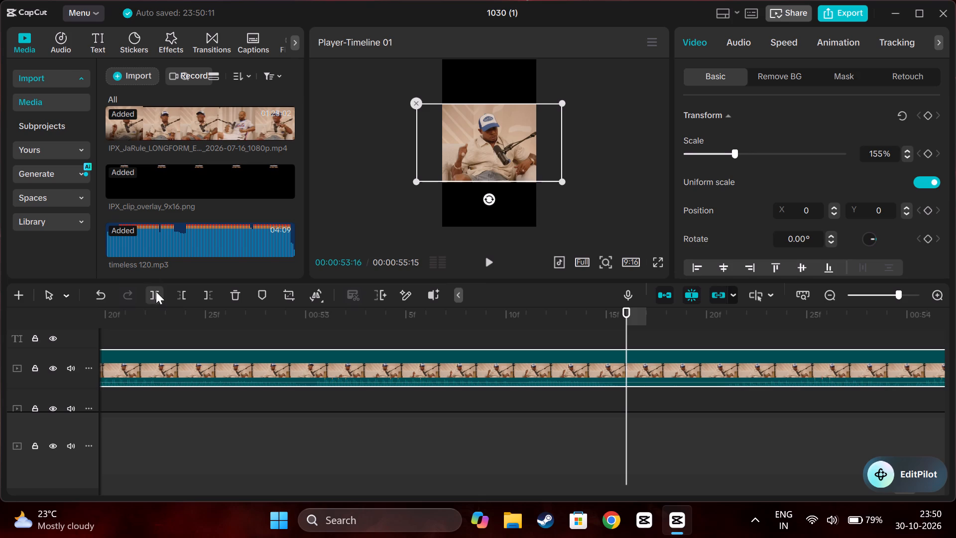
click(156, 291)
key(Right)
key(Right)
key(Right)
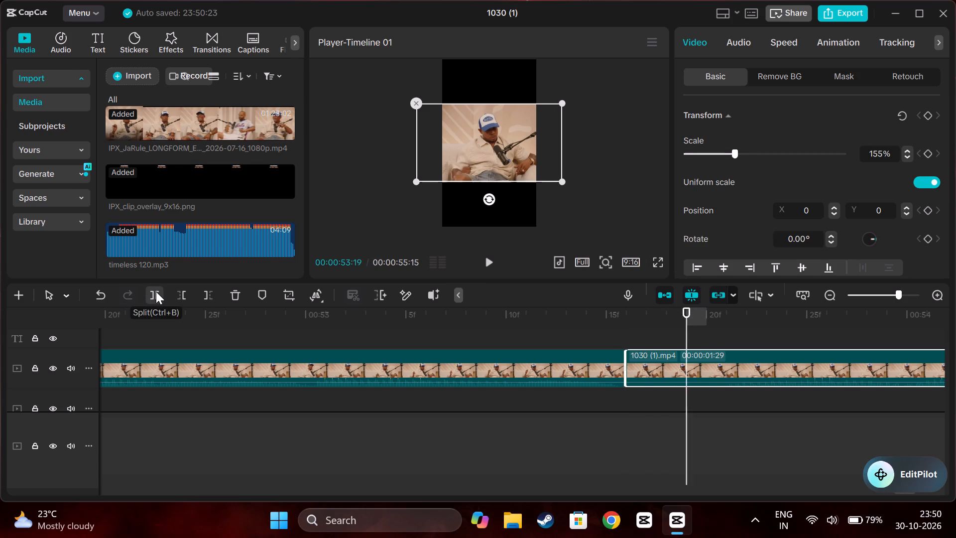
key(Right)
key(Right)
key(Left)
key(Right)
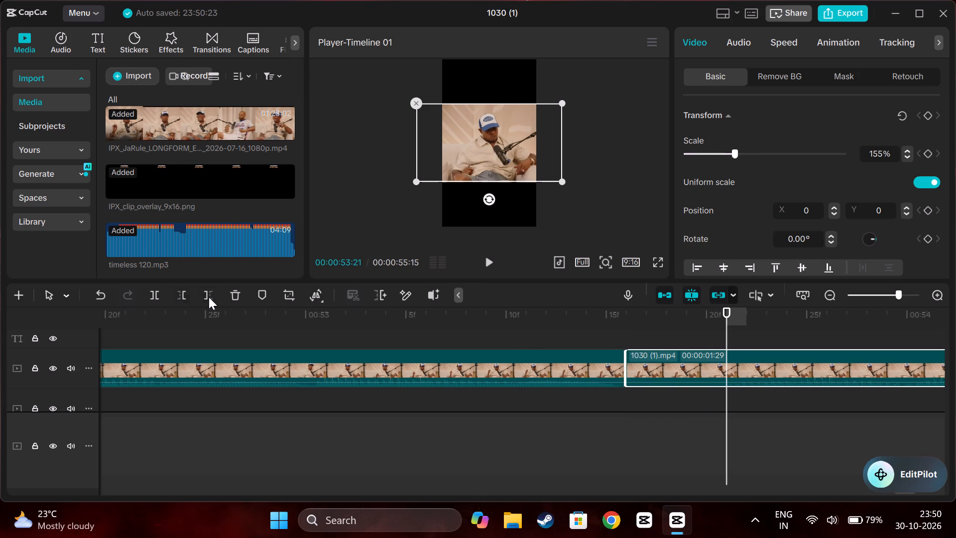
click(183, 292)
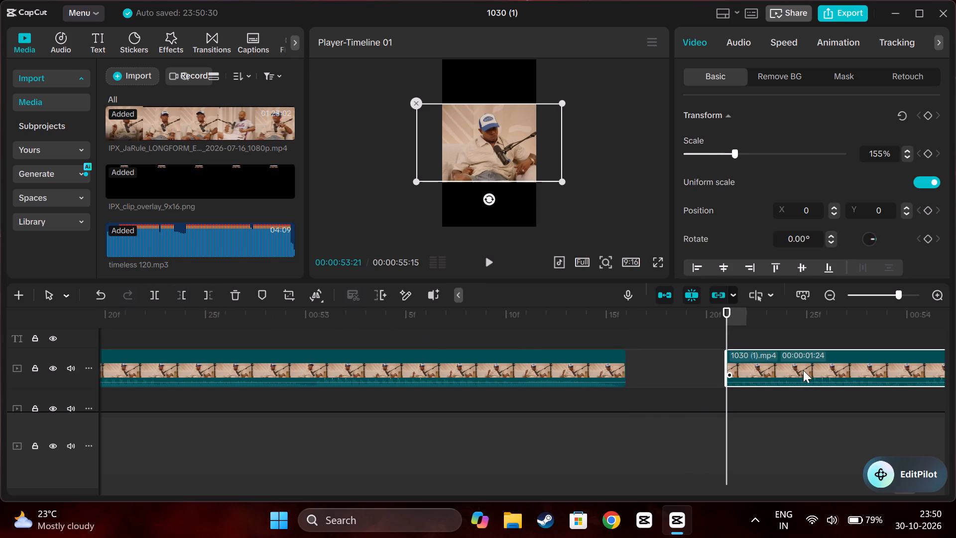
Move the last clip back to 00:00:53:16 so it joins the end of the preceding clip without a gap.
scroll(793, 427, left, 2)
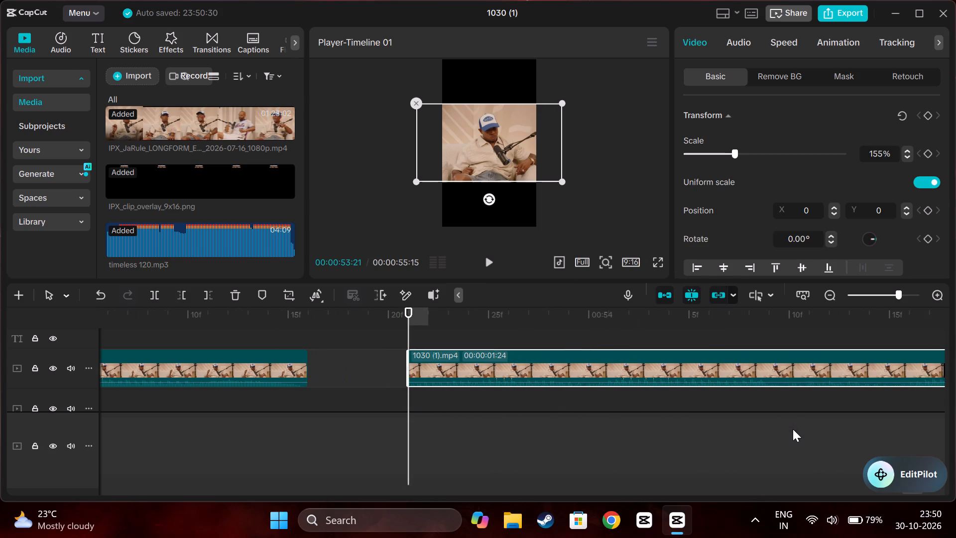
scroll(793, 429, left, 1)
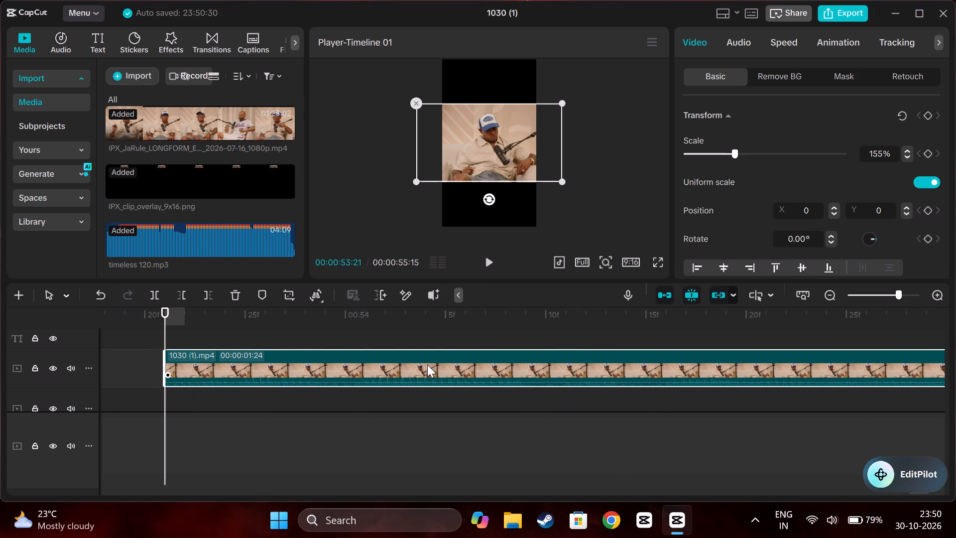
drag(426, 361, 363, 368)
scroll(367, 376, right, 1)
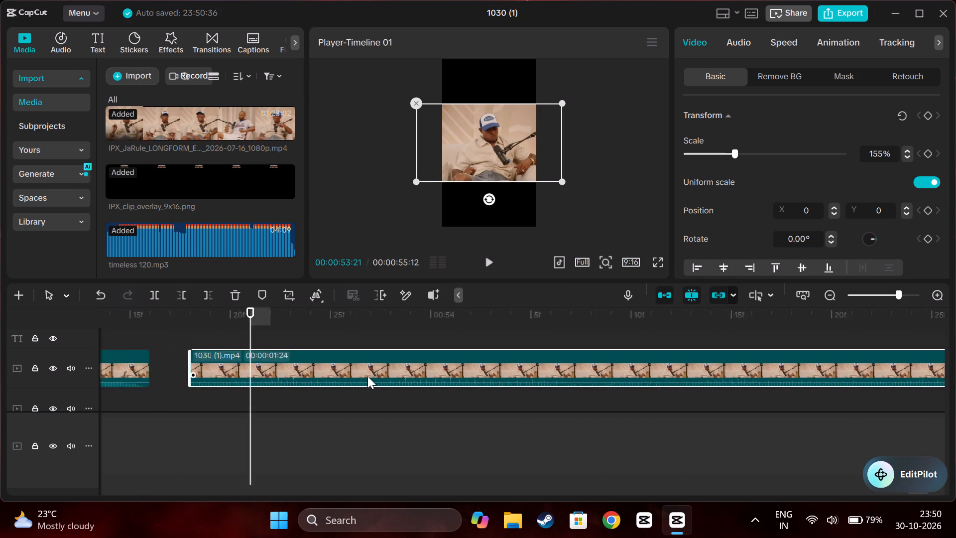
scroll(367, 376, right, 1)
drag(761, 365, 731, 368)
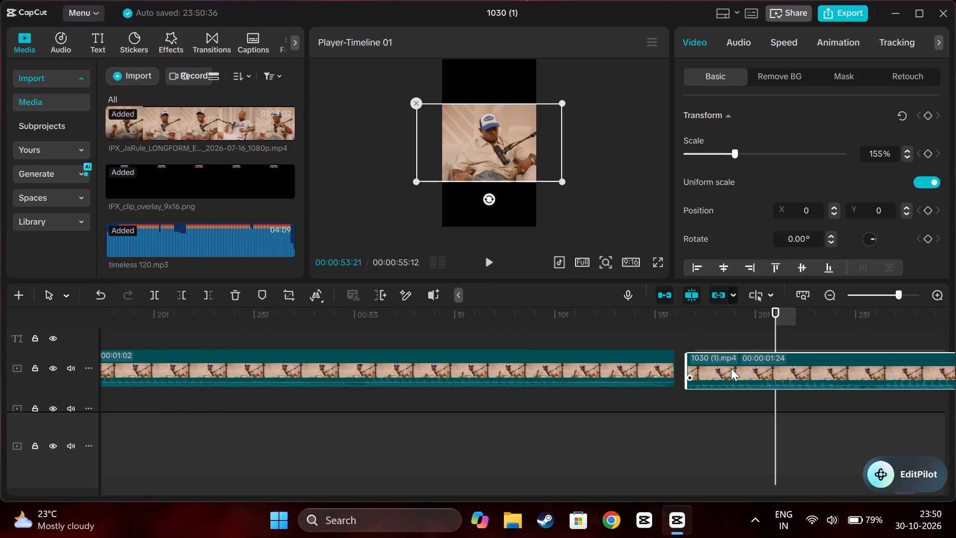
drag(731, 368, 721, 366)
Look over the rest of the last clip and play its ending from 00:00:54:24.
scroll(721, 366, left, 1)
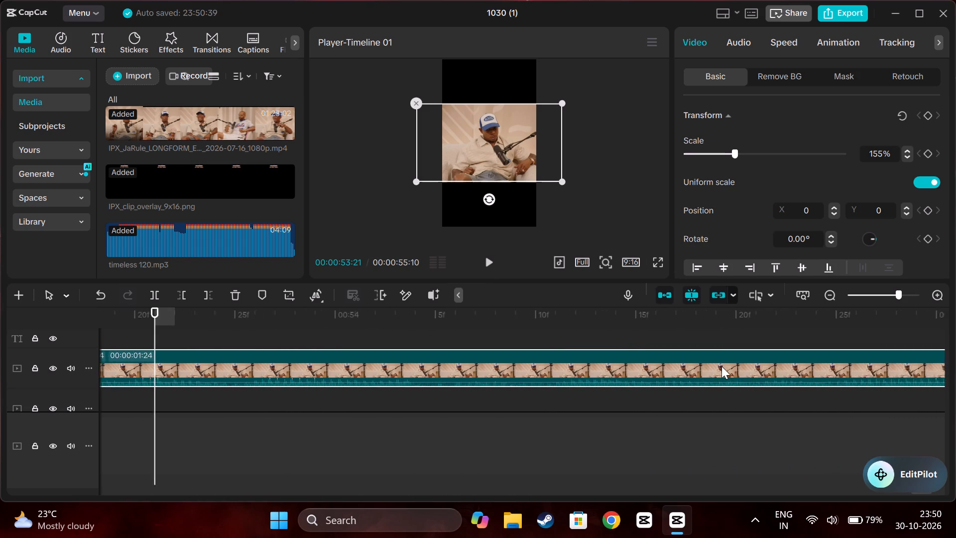
scroll(721, 366, left, 2)
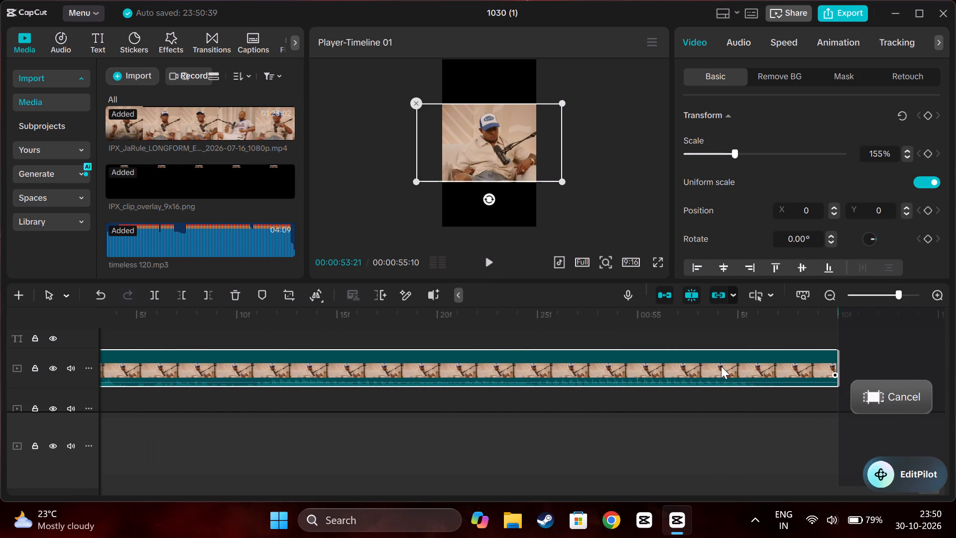
scroll(721, 366, left, 1)
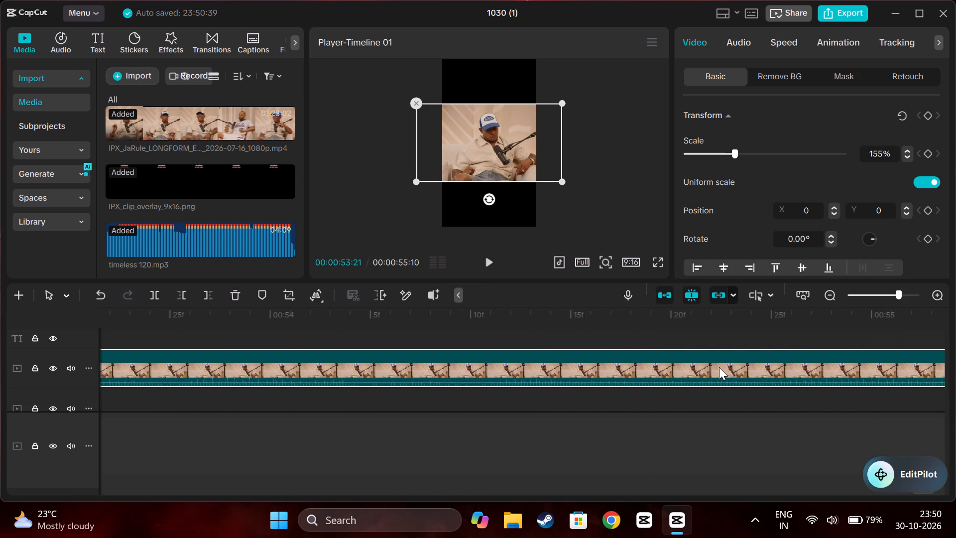
scroll(719, 367, left, 2)
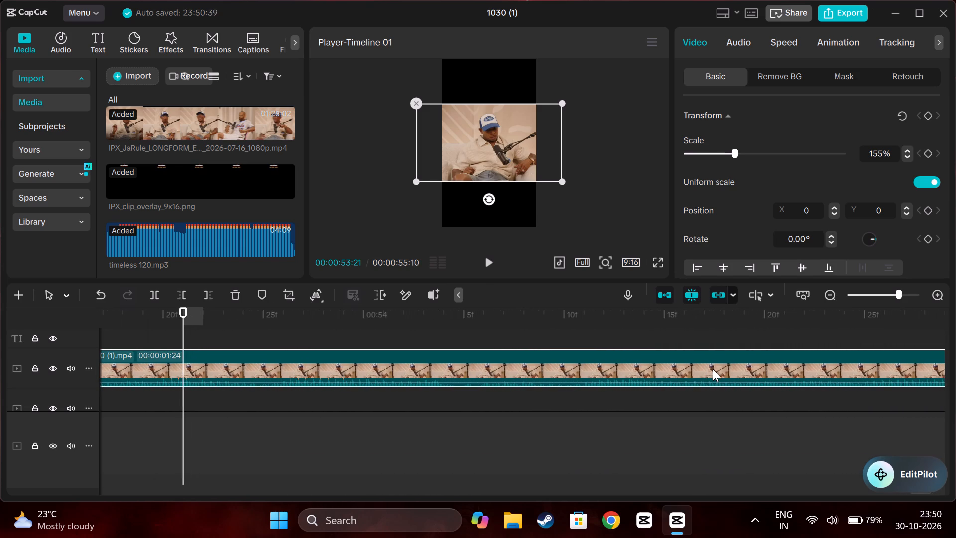
scroll(713, 369, left, 1)
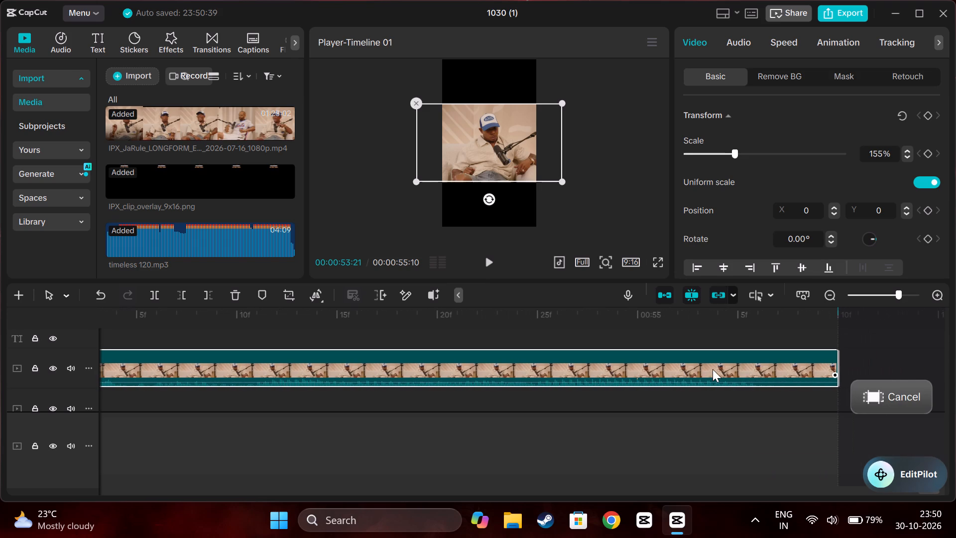
scroll(713, 369, left, 2)
click(717, 333)
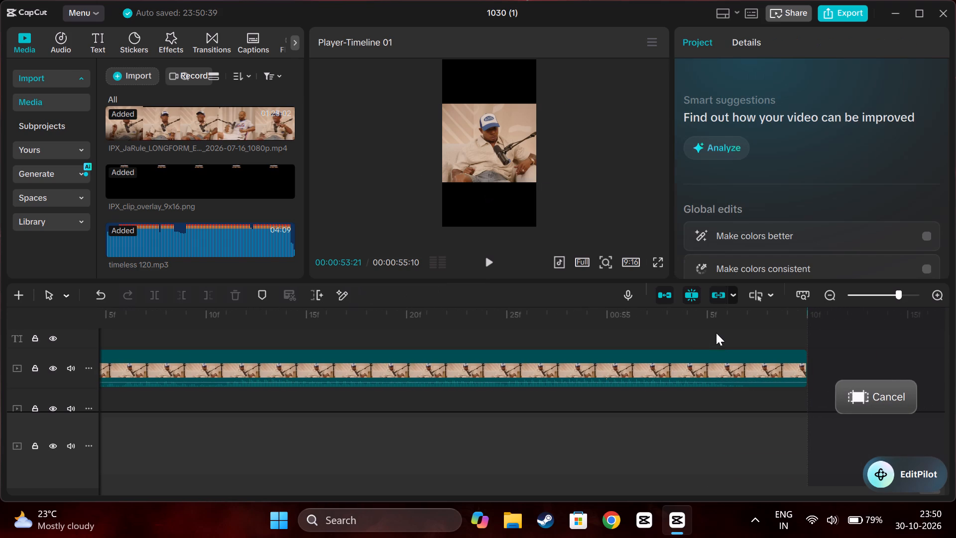
drag(701, 336, 667, 343)
click(484, 326)
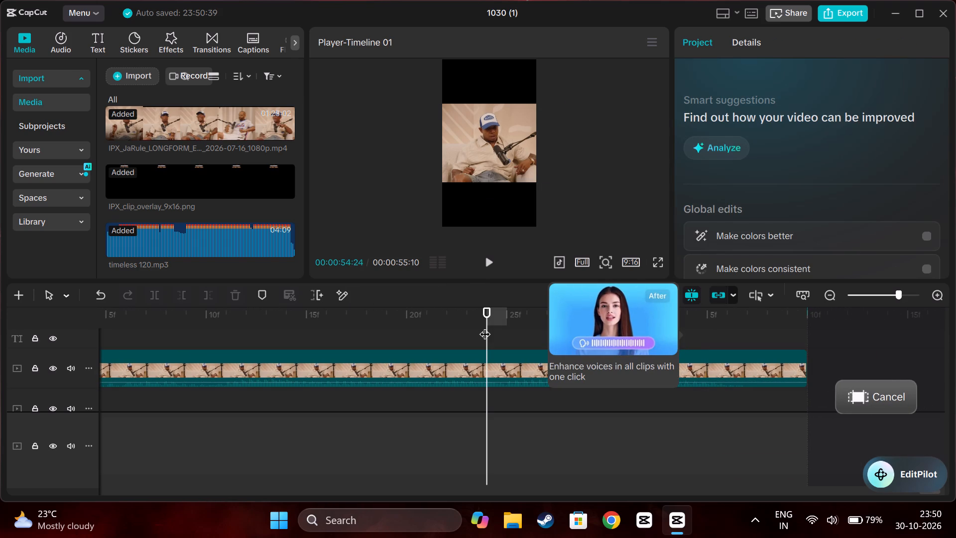
key(space)
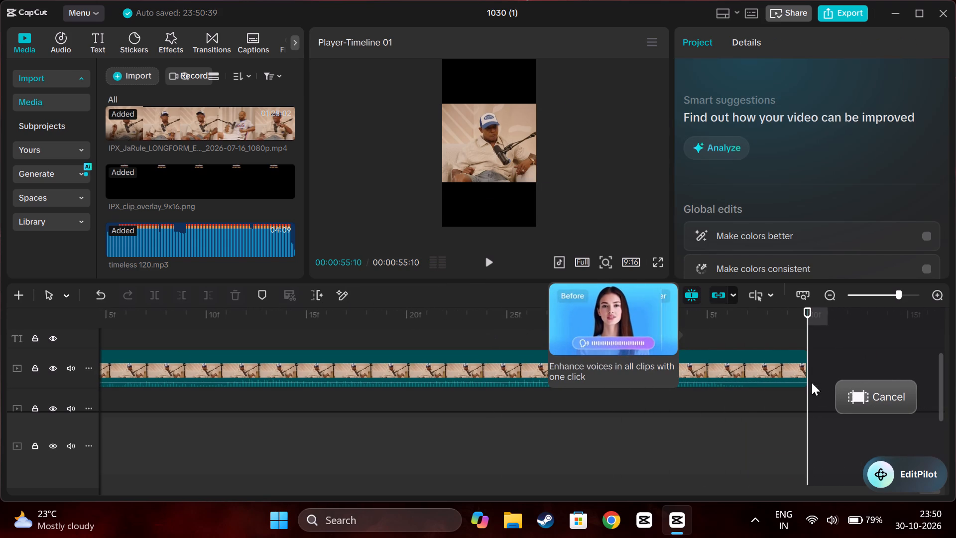
Move the last two 1030 (1).mp4 clips earlier, one after the other, so each joins the clip before it without a gap.
click(705, 437)
ctrl+scroll(705, 437, down, 8)
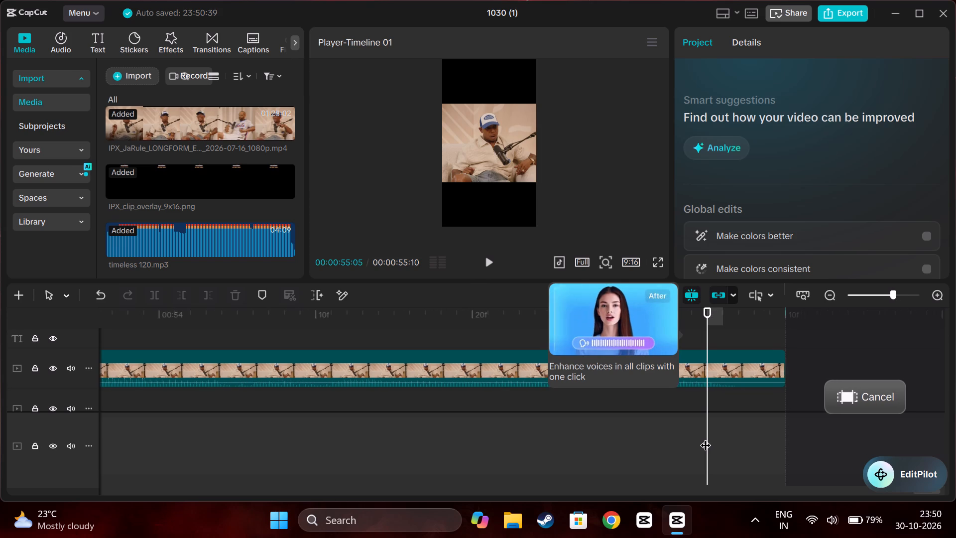
ctrl+scroll(705, 437, down, 18)
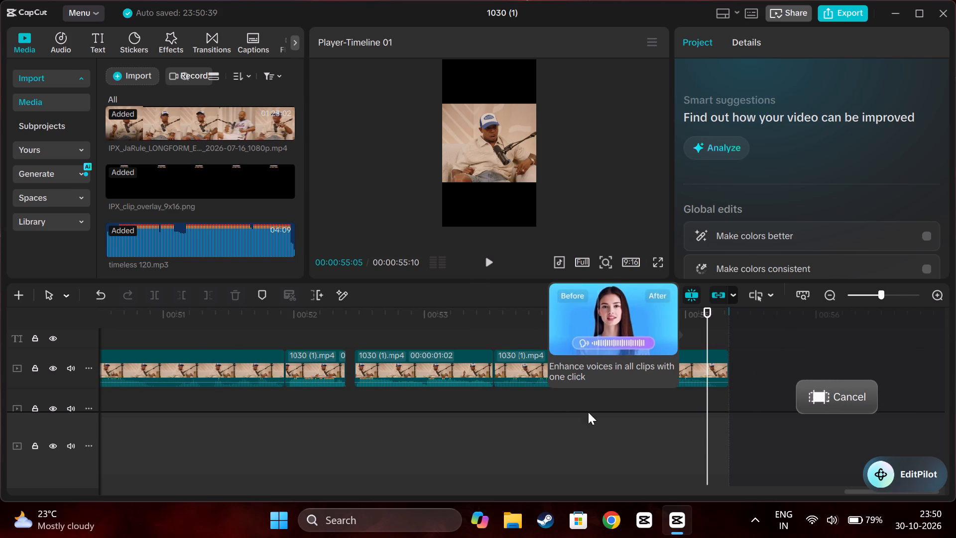
drag(401, 370, 390, 370)
drag(561, 362, 550, 363)
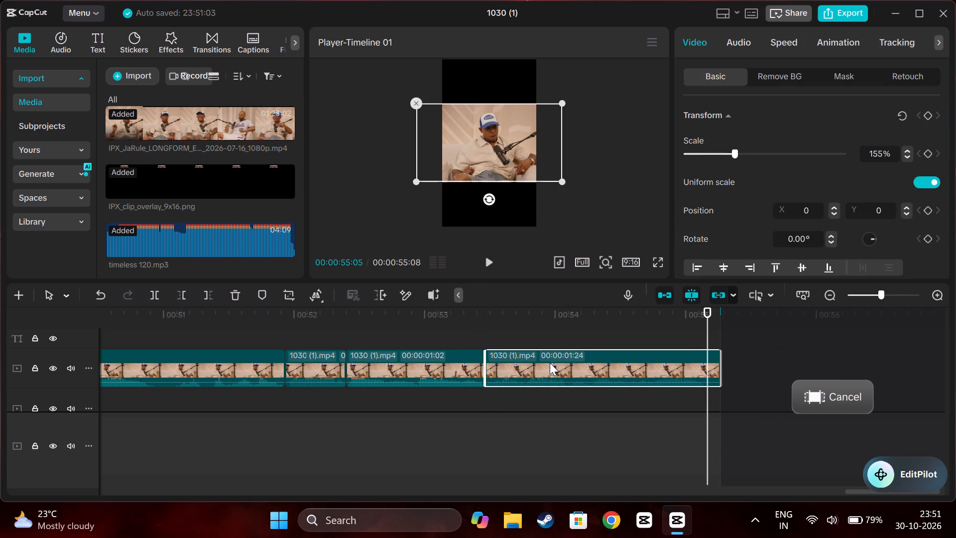
Play the joined 1030 (1).mp4 sequence through to its end and step back through the last few seconds.
click(611, 429)
drag(611, 429, 84, 424)
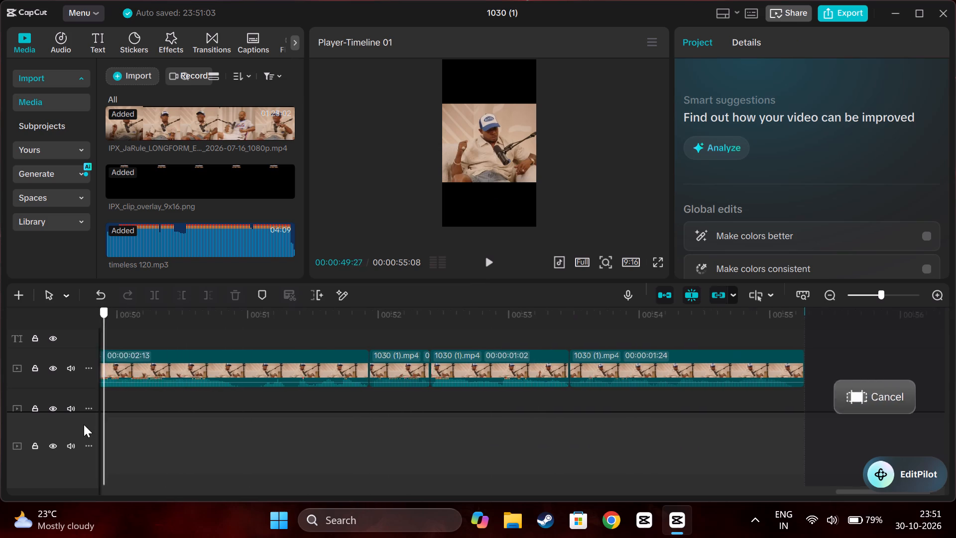
drag(84, 424, 99, 426)
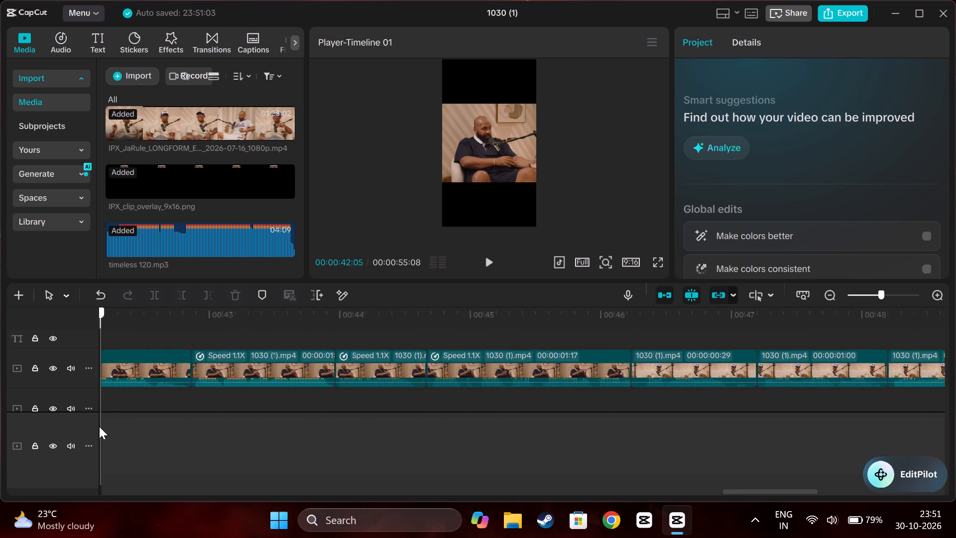
drag(99, 426, 791, 480)
scroll(735, 449, down, 4)
scroll(733, 436, up, 5)
click(866, 298)
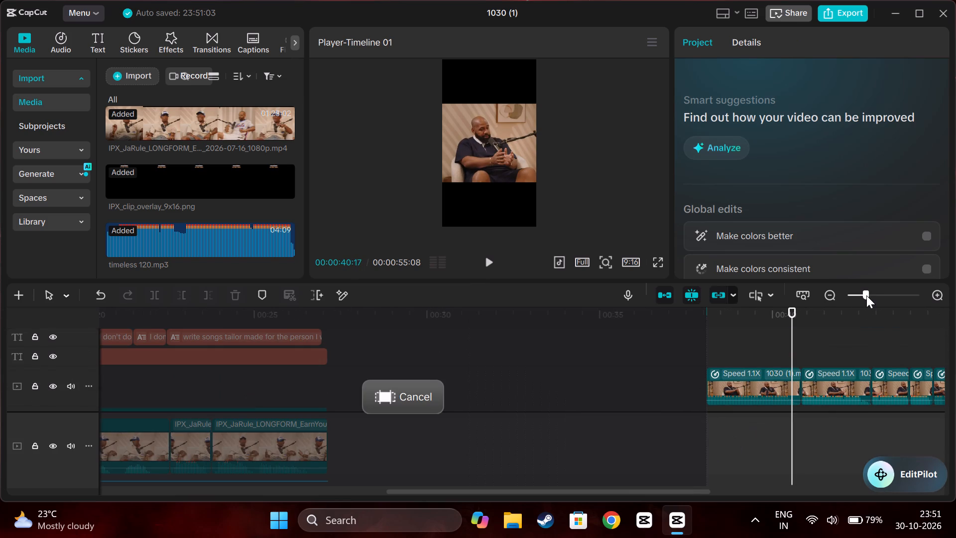
click(724, 356)
drag(724, 356, 710, 357)
key(space)
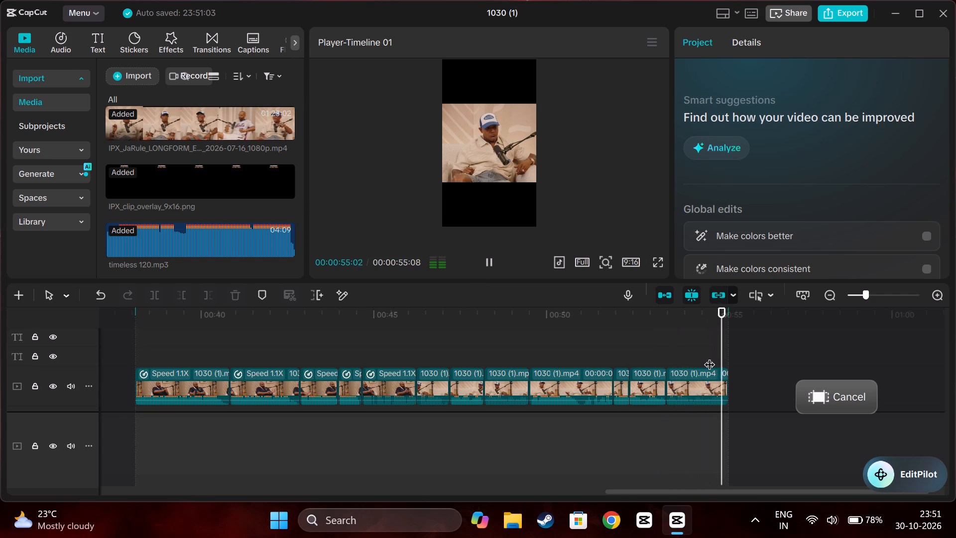
key(Left)
key(Left)
key(Left)
key(Left)
key(Left)
key(Left)
key(Left)
key(Left)
key(Left)
key(Left)
key(Left)
key(Left)
key(Left)
key(Left)
key(Left)
key(Left)
key(Left)
key(Left)
key(Left)
key(Left)
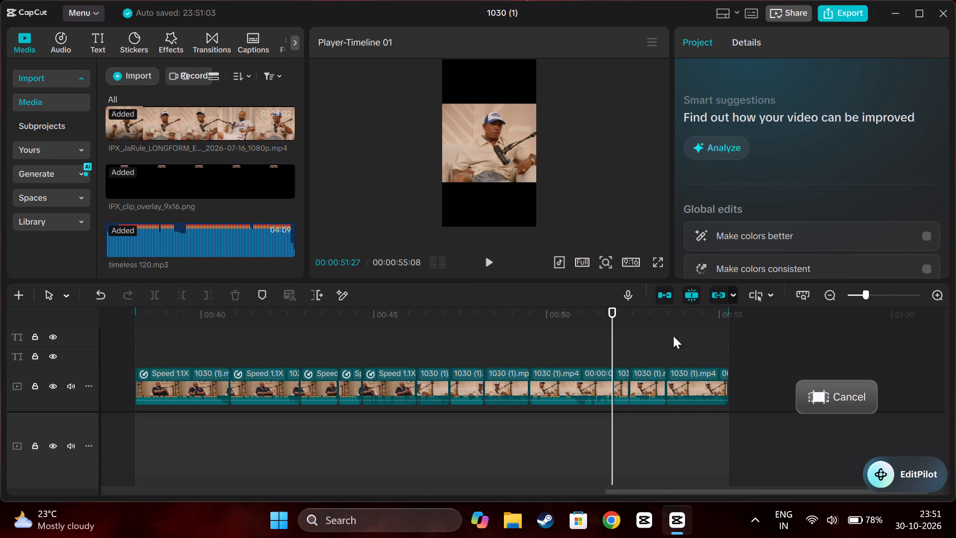
Replay the whole 1030 (1).mp4 sequence from 00:00:38:03 to its end to check the cuts.
click(359, 354)
drag(359, 354, 139, 390)
click(288, 334)
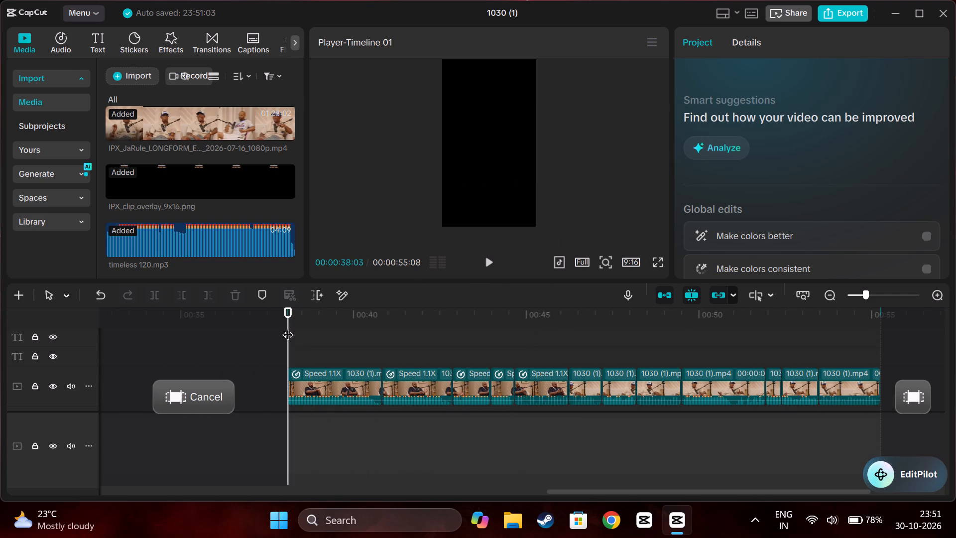
key(space)
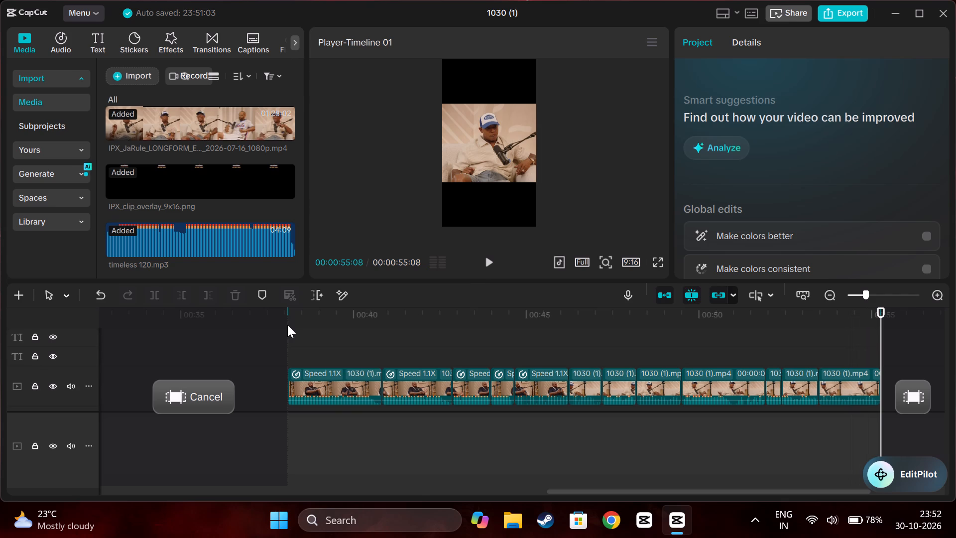
Move the timeless 120.mp3 music clip along the timeline so it starts at 00:00:38:03, where the 1030 (1).mp4 sequence begins.
scroll(287, 325, left, 1)
click(347, 331)
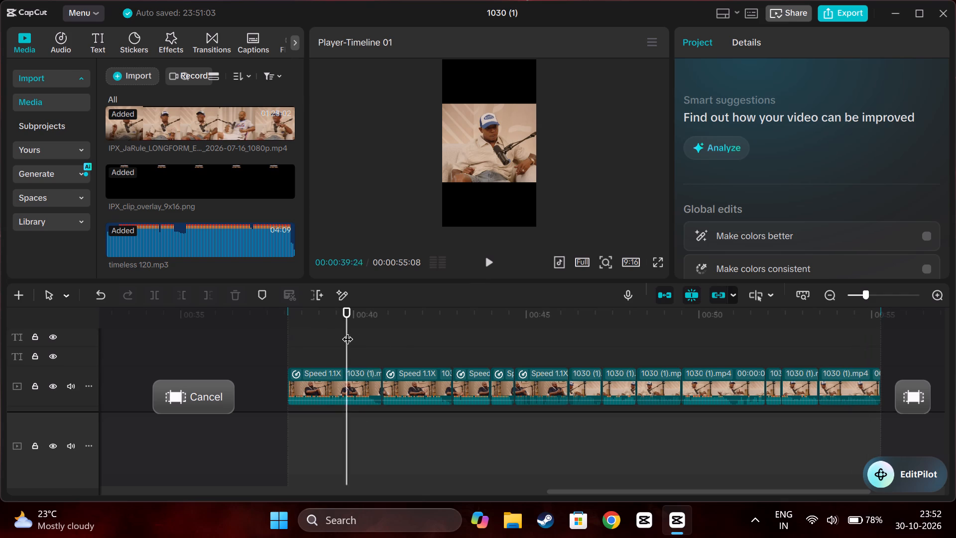
drag(345, 331, 286, 343)
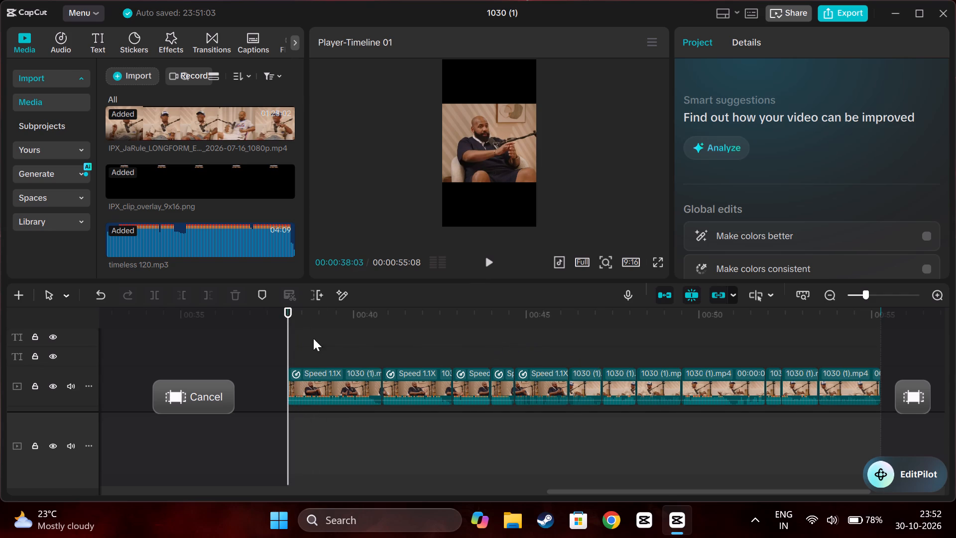
scroll(313, 338, down, 2)
scroll(390, 372, up, 2)
scroll(390, 375, right, 2)
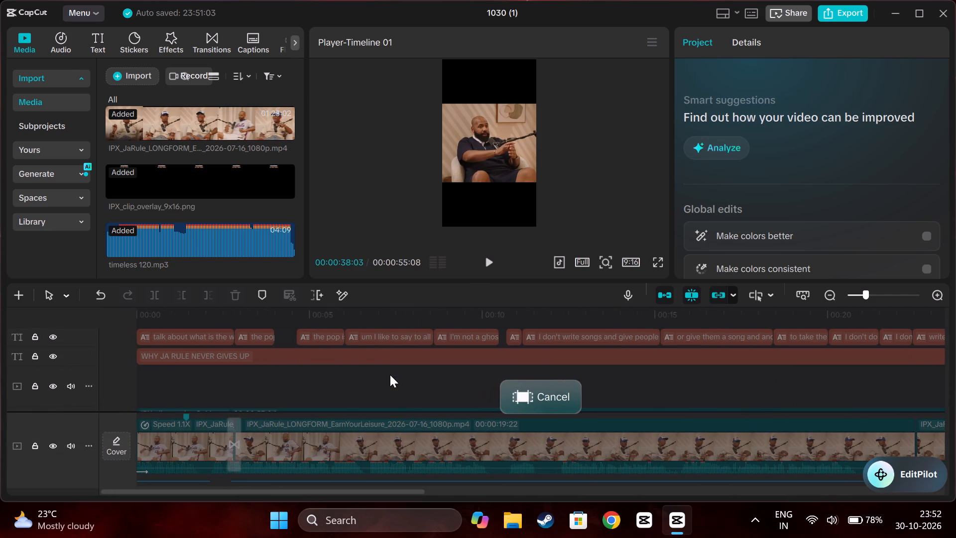
scroll(390, 375, right, 1)
ctrl+scroll(391, 374, down, 11)
scroll(391, 374, down, 1)
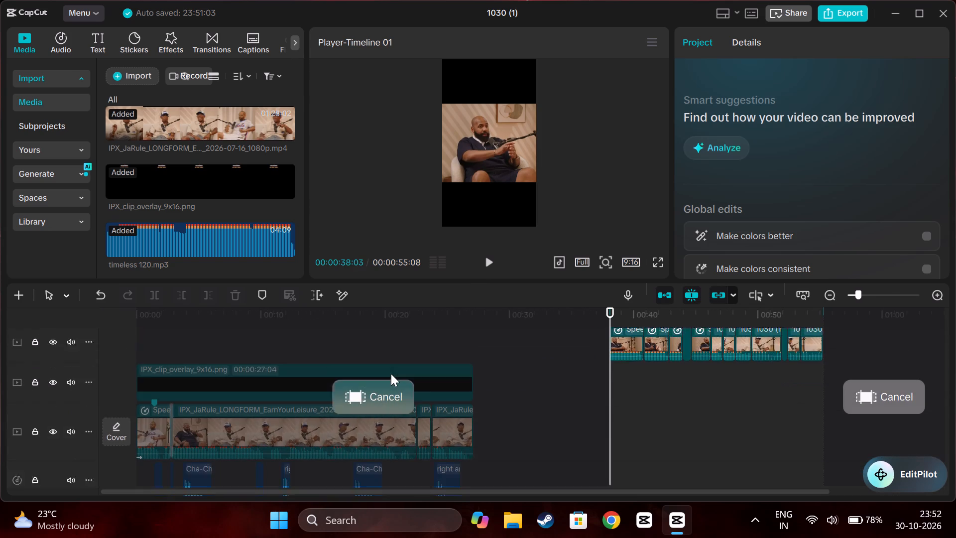
scroll(391, 374, down, 2)
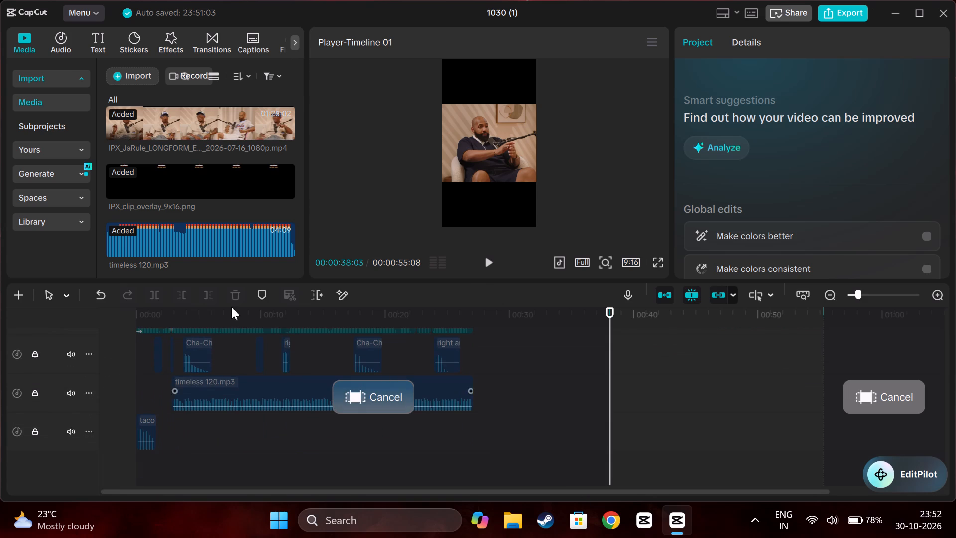
drag(251, 397, 543, 387)
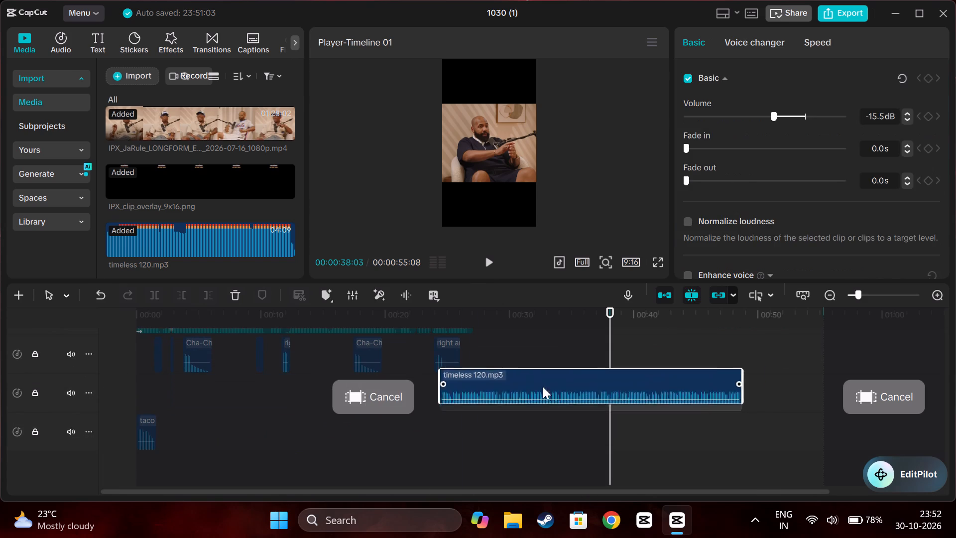
drag(543, 387, 696, 380)
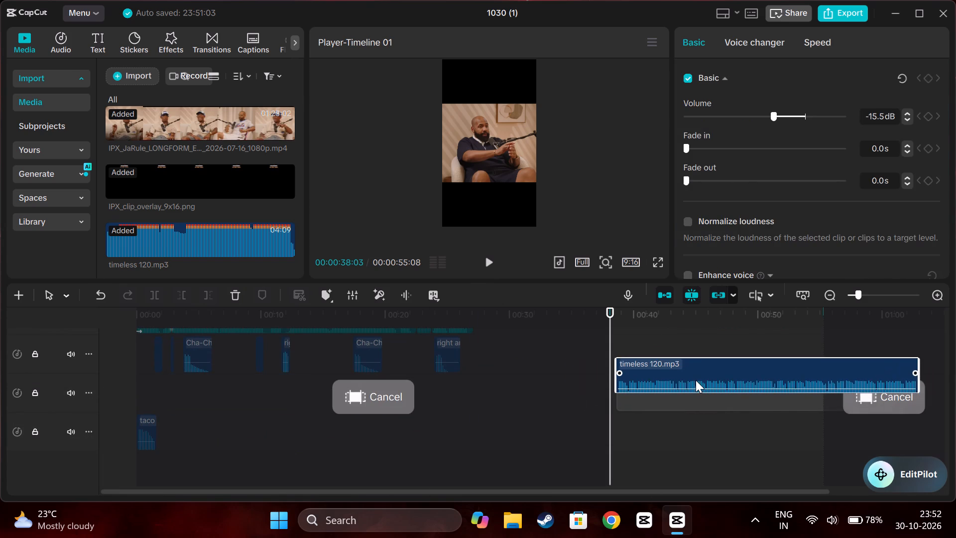
drag(696, 380, 691, 380)
Move timeless 120.mp3 up to its own audio track directly below the main video track, keeping its start at 00:00:38:03.
scroll(750, 414, left, 1)
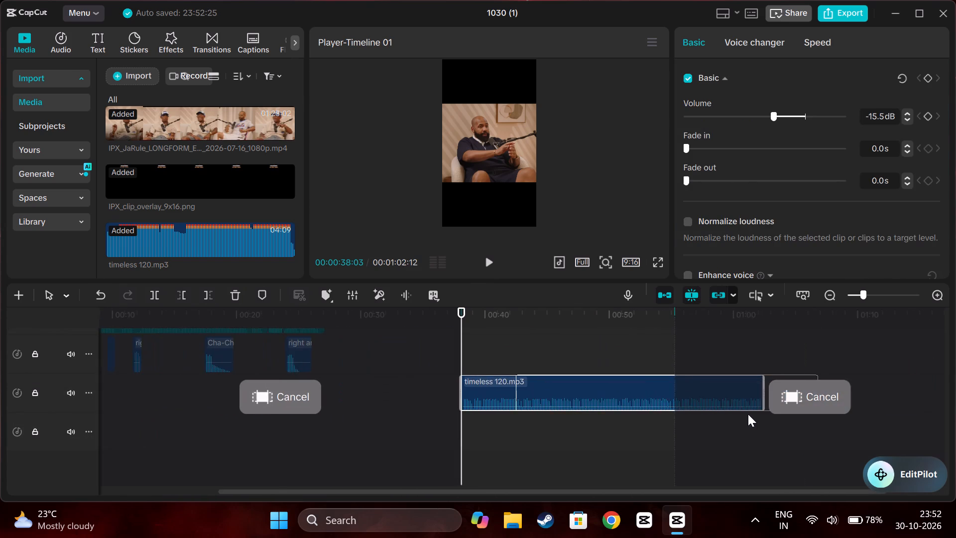
scroll(748, 414, left, 1)
scroll(565, 409, down, 1)
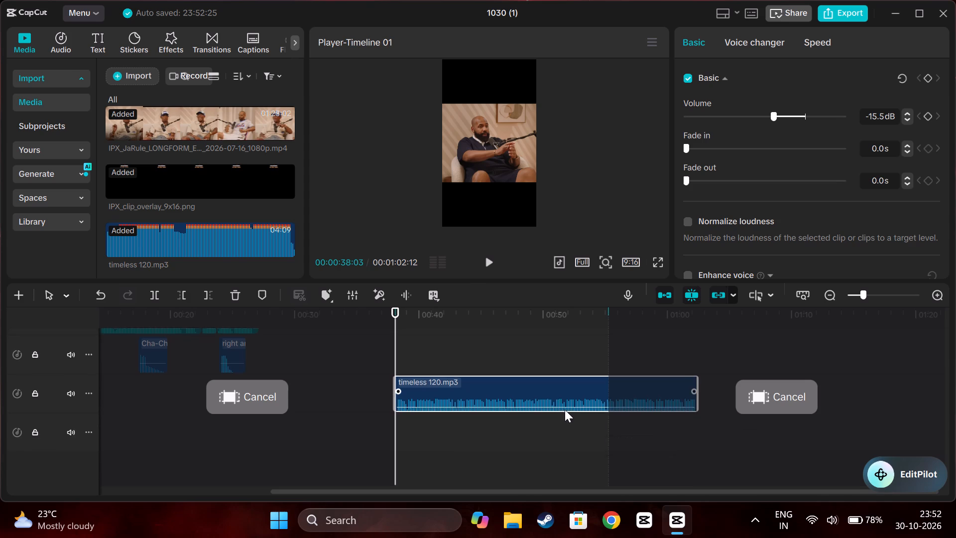
scroll(565, 409, down, 1)
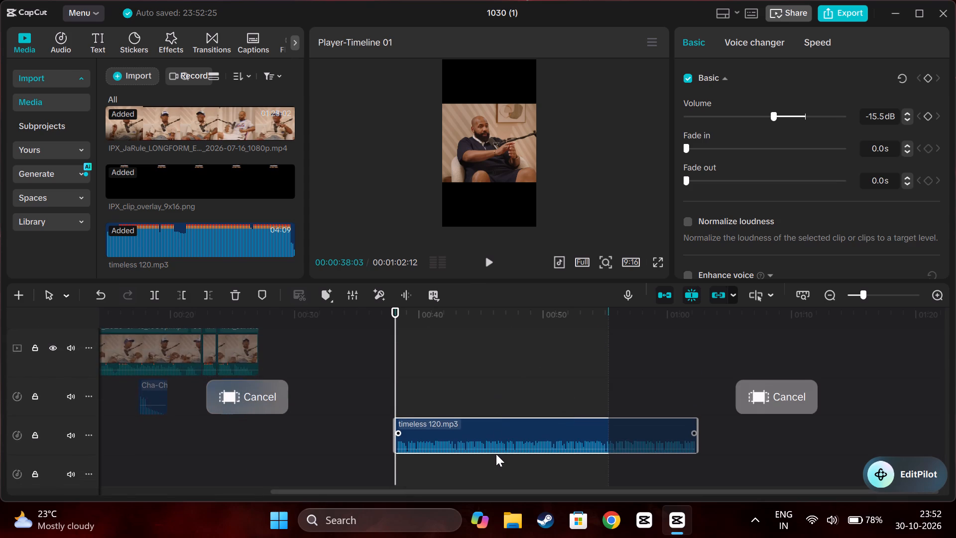
drag(496, 428, 496, 348)
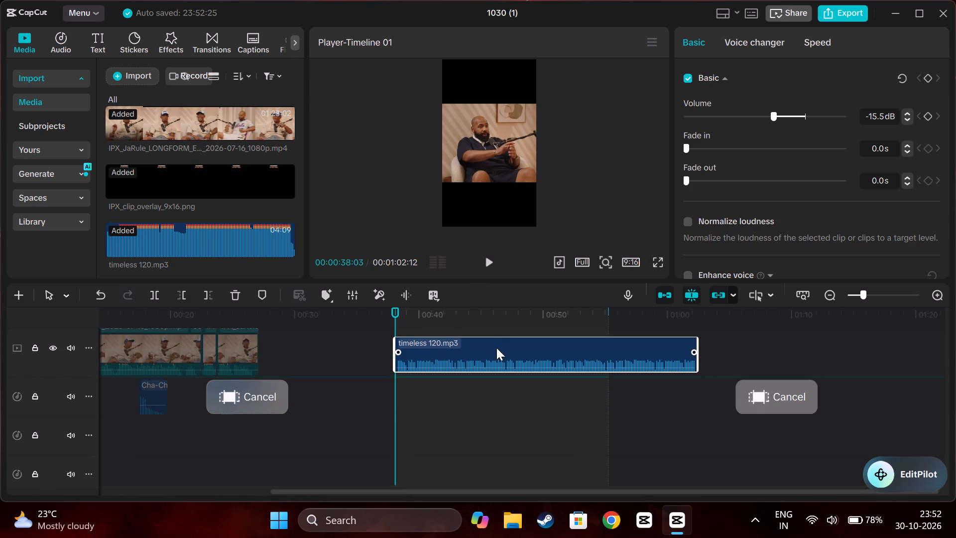
drag(496, 348, 496, 339)
drag(497, 395, 497, 351)
scroll(497, 351, up, 1)
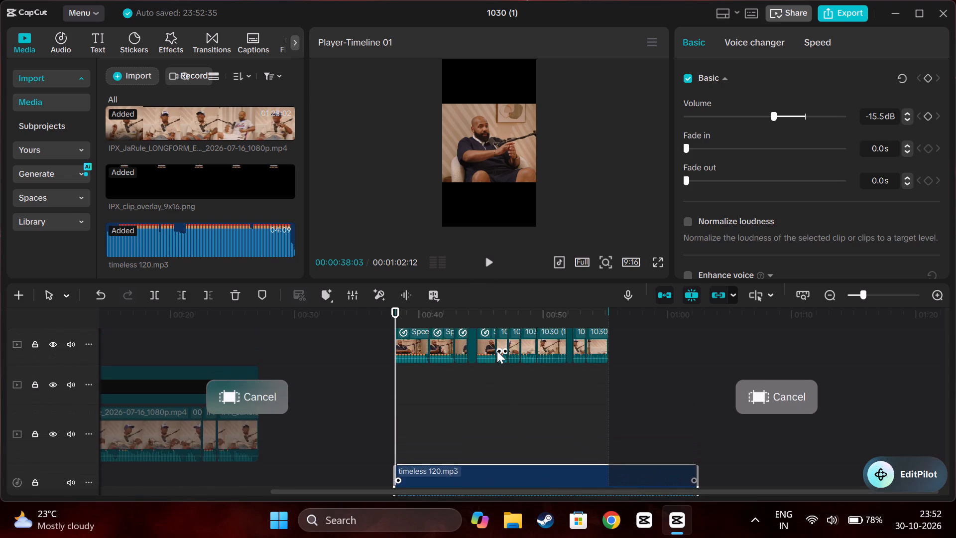
scroll(497, 351, up, 1)
drag(459, 473, 450, 378)
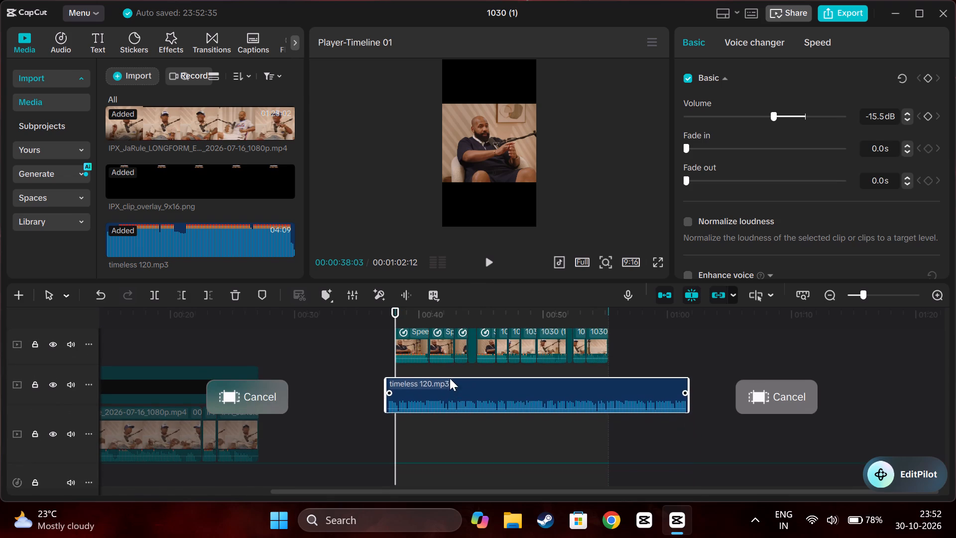
drag(450, 378, 459, 375)
Trim the end of timeless 120.mp3 to 00:00:55:08, where the last 1030 (1).mp4 clip ends.
scroll(474, 403, up, 4)
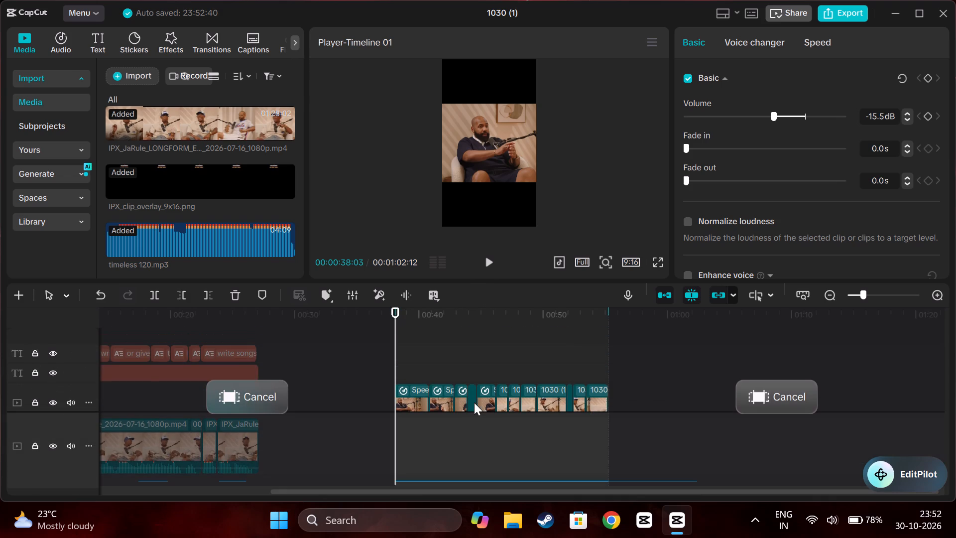
click(473, 336)
drag(472, 338, 436, 345)
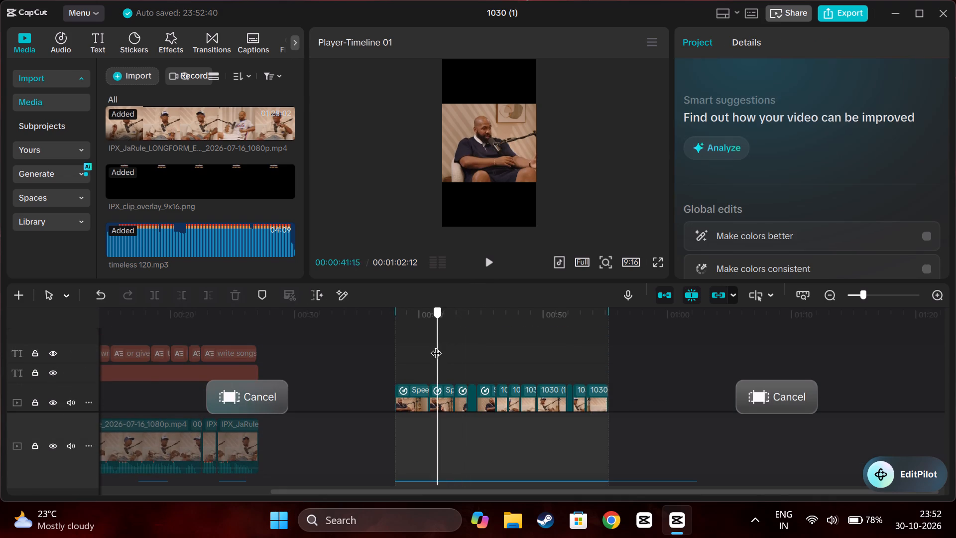
drag(436, 345, 394, 351)
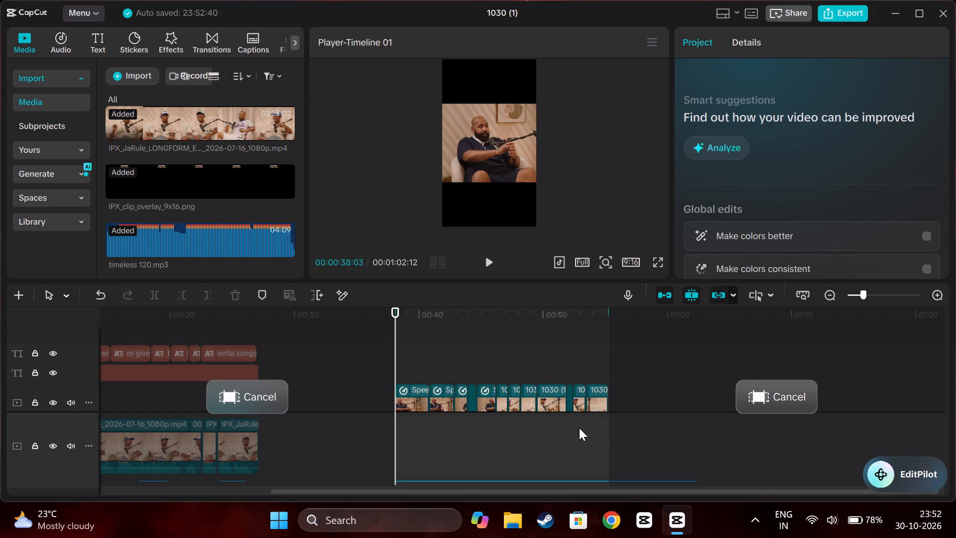
click(582, 438)
drag(582, 438, 601, 450)
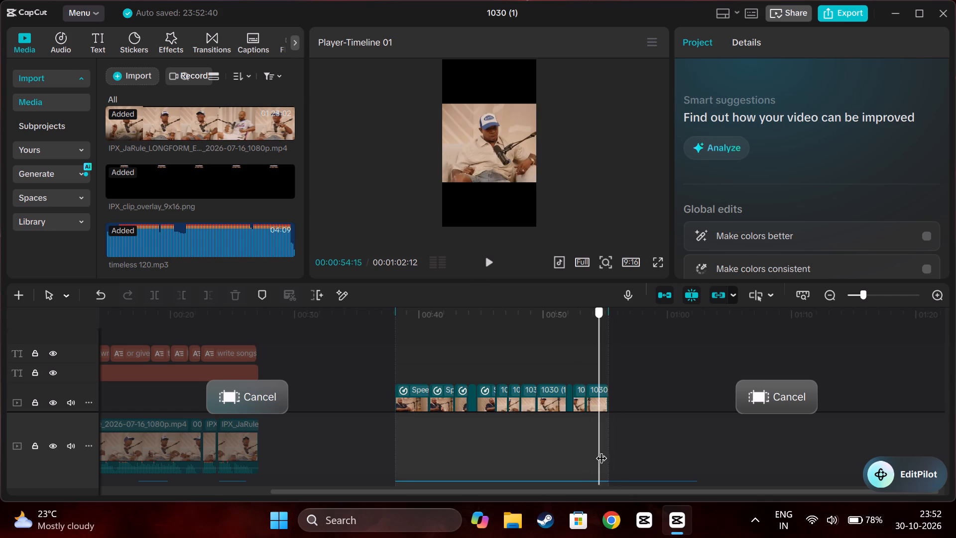
drag(601, 450, 609, 448)
scroll(556, 459, down, 3)
scroll(492, 422, down, 5)
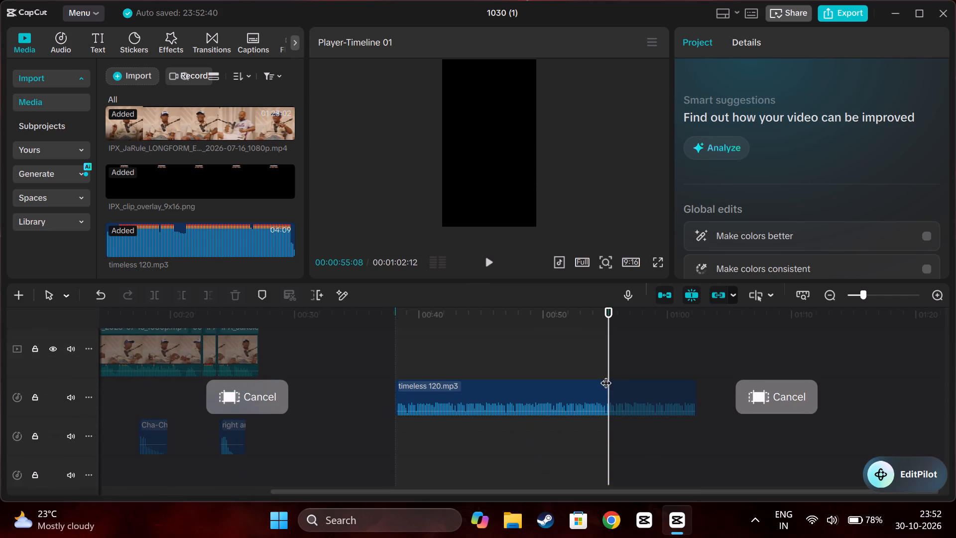
click(569, 401)
drag(700, 401, 663, 405)
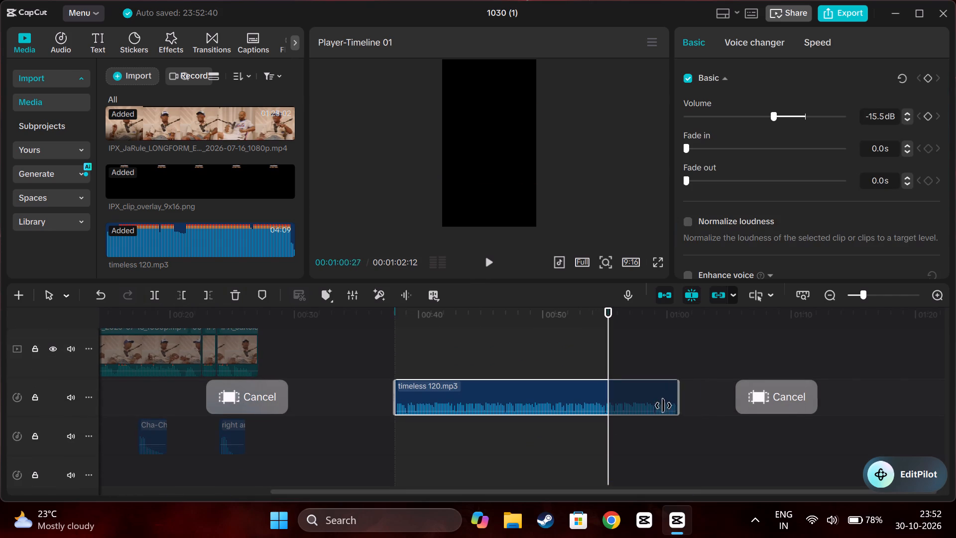
drag(663, 405, 603, 408)
Play the 1030 (1).mp4 sequence with the timeless 120.mp3 music from 00:00:38:03 to the end.
click(605, 356)
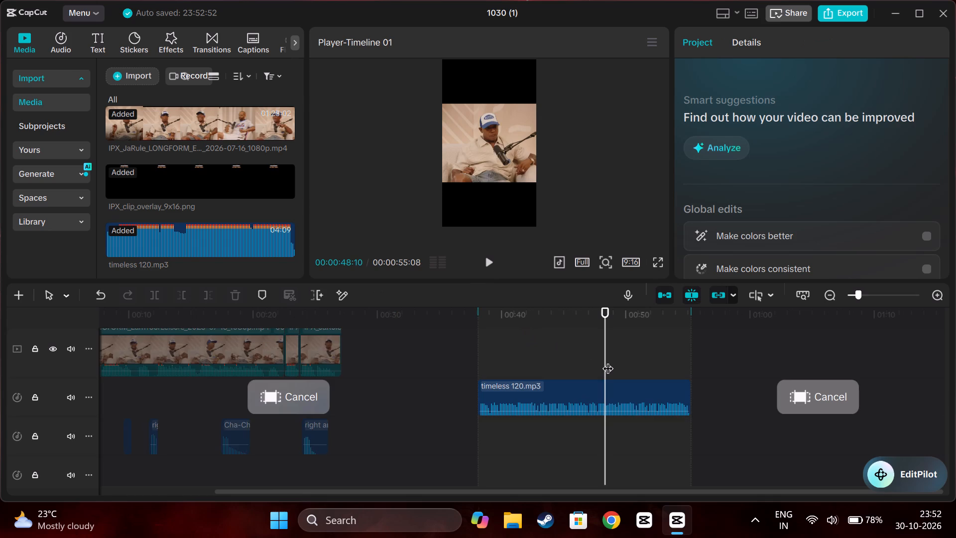
scroll(607, 361, up, 8)
click(567, 362)
drag(555, 364, 436, 371)
click(492, 355)
drag(492, 355, 481, 360)
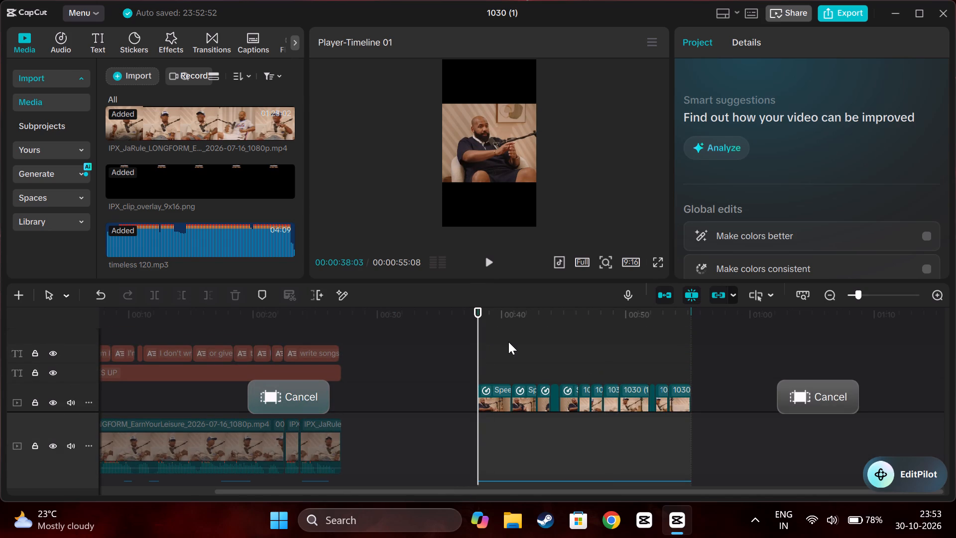
key(space)
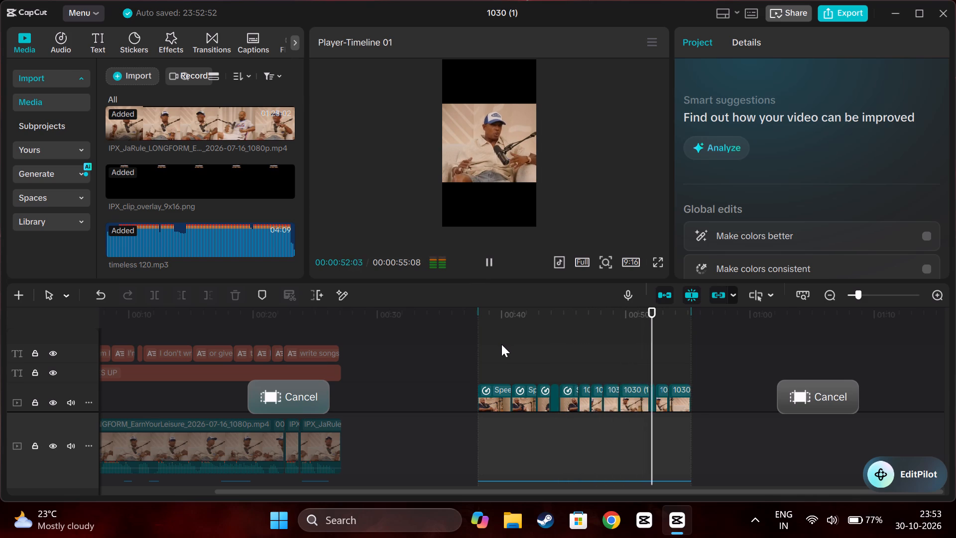
ctrl+scroll(536, 337, up, 3)
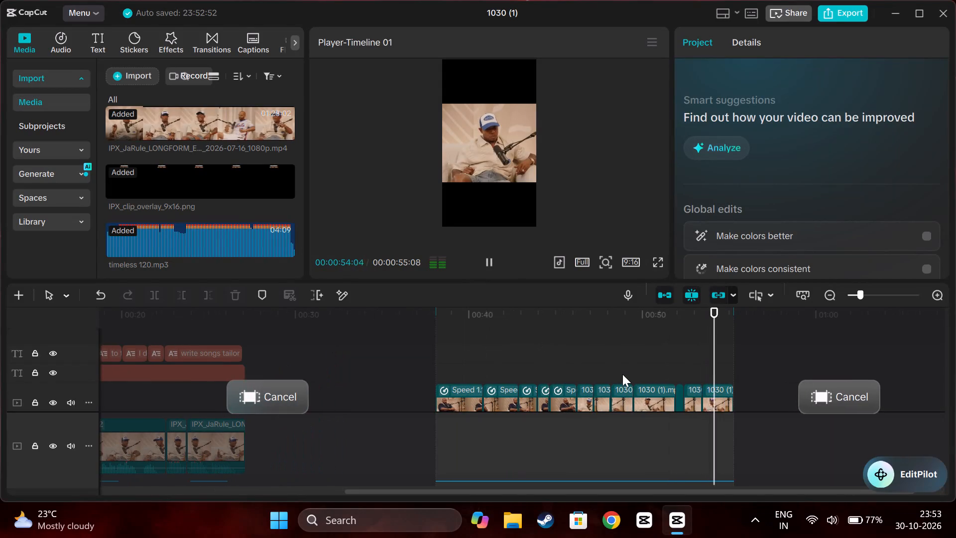
scroll(622, 374, down, 3)
ctrl+scroll(611, 380, up, 6)
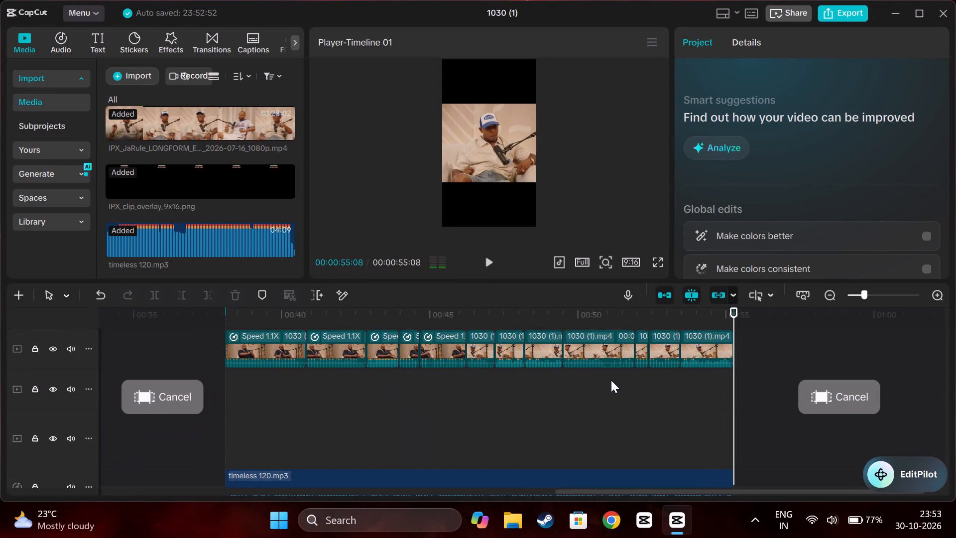
Replay the sequence with its music from 00:00:38:03.
click(510, 406)
drag(508, 407, 238, 421)
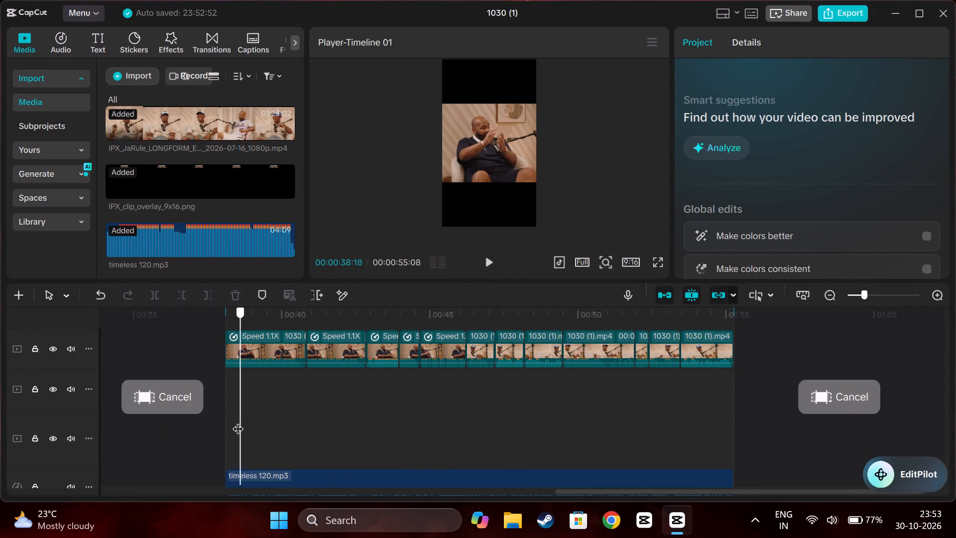
drag(238, 421, 226, 423)
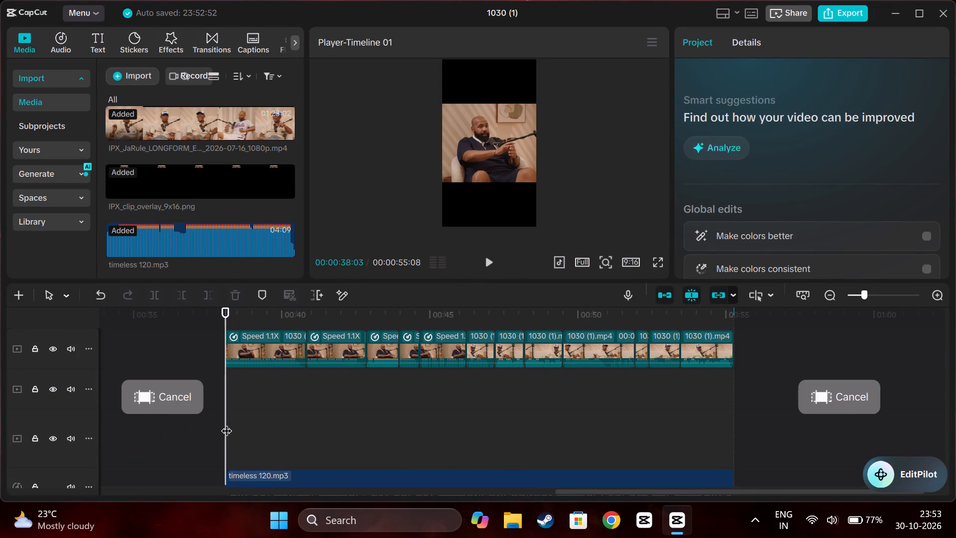
key(space)
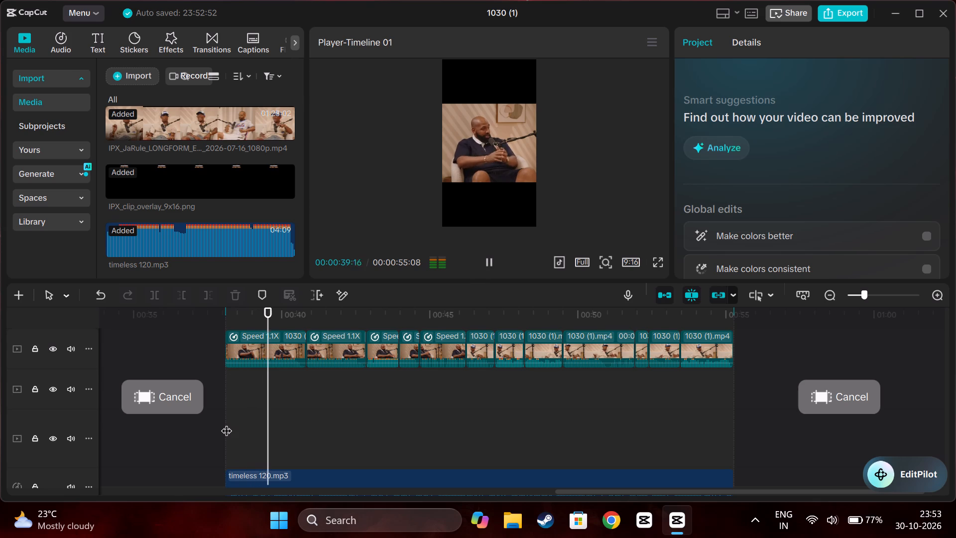
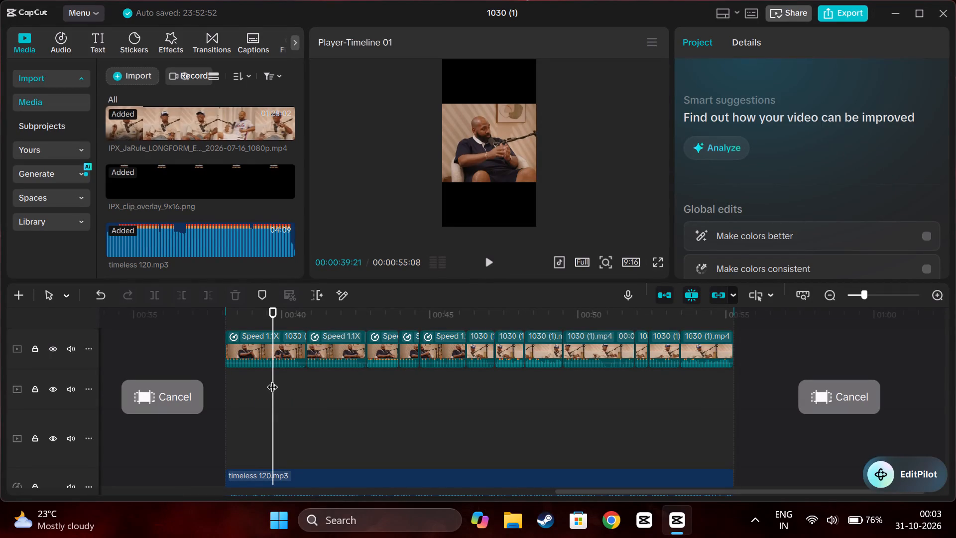
Replay the 1030 (1).mp4 sequence with its timeless 120.mp3 music from 00:00:38:03 to about 00:00:46:07.
drag(272, 379, 213, 386)
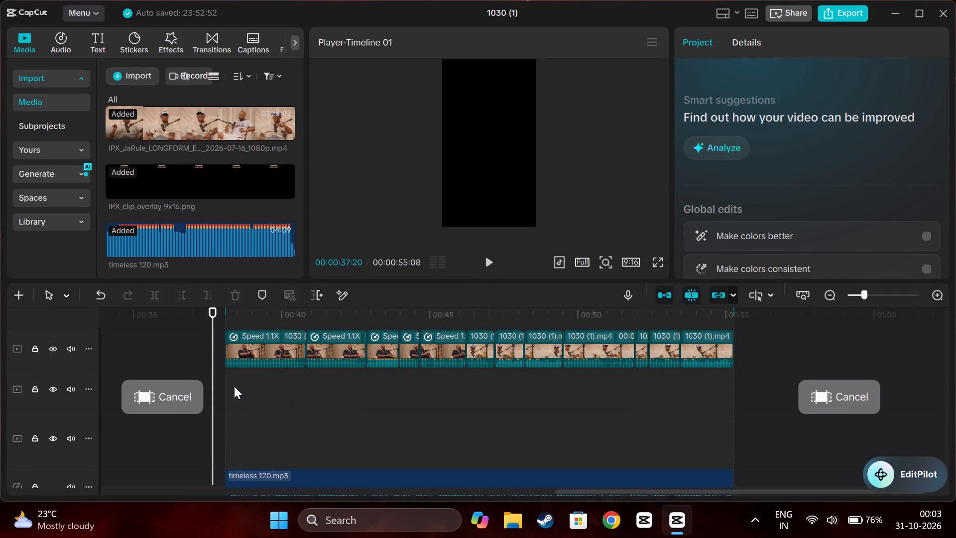
click(234, 386)
drag(234, 386, 226, 392)
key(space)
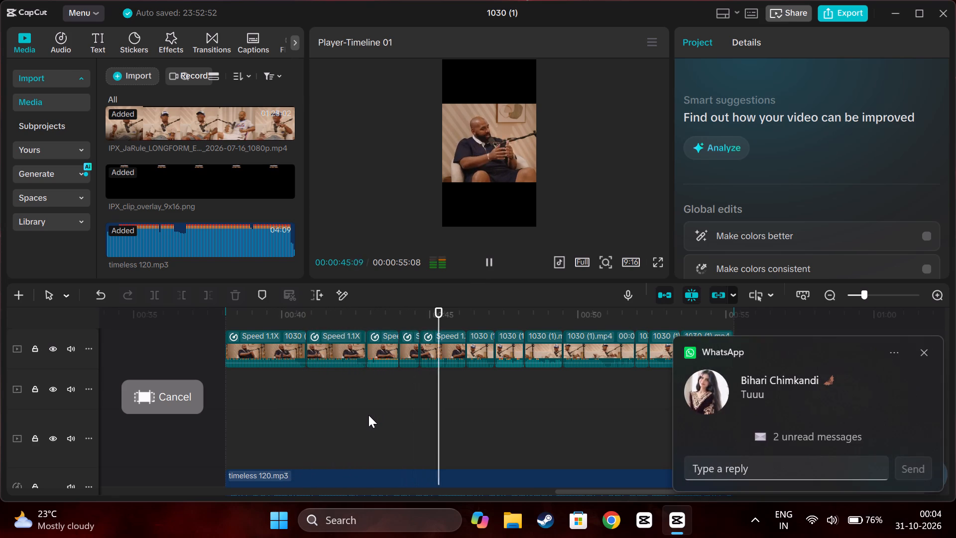
click(466, 404)
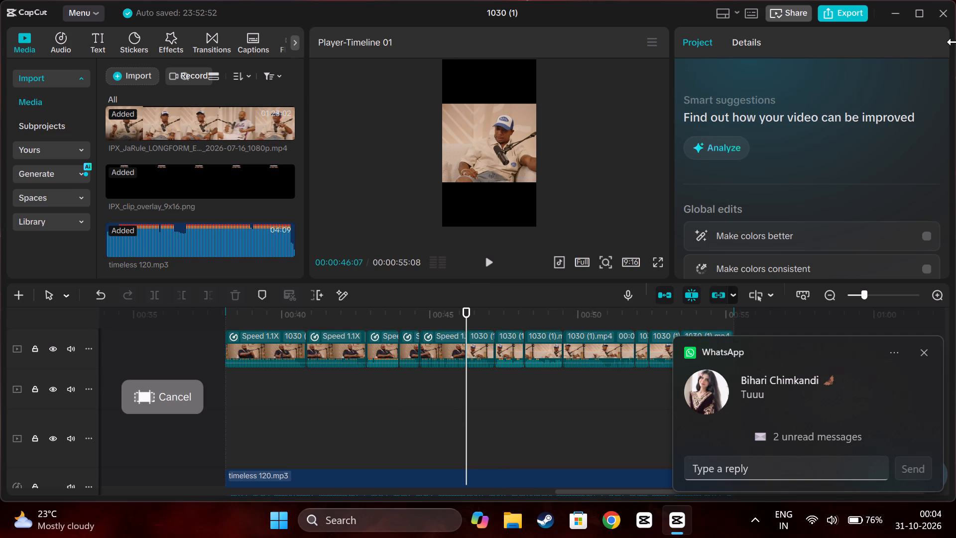
Close the 1030 (1) project and exit CapCut to the desktop.
click(933, 13)
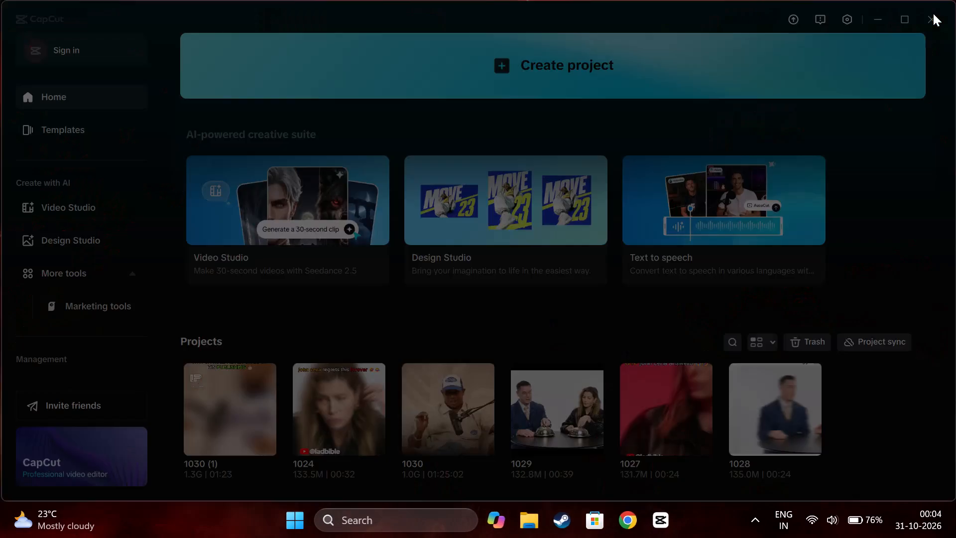
click(927, 21)
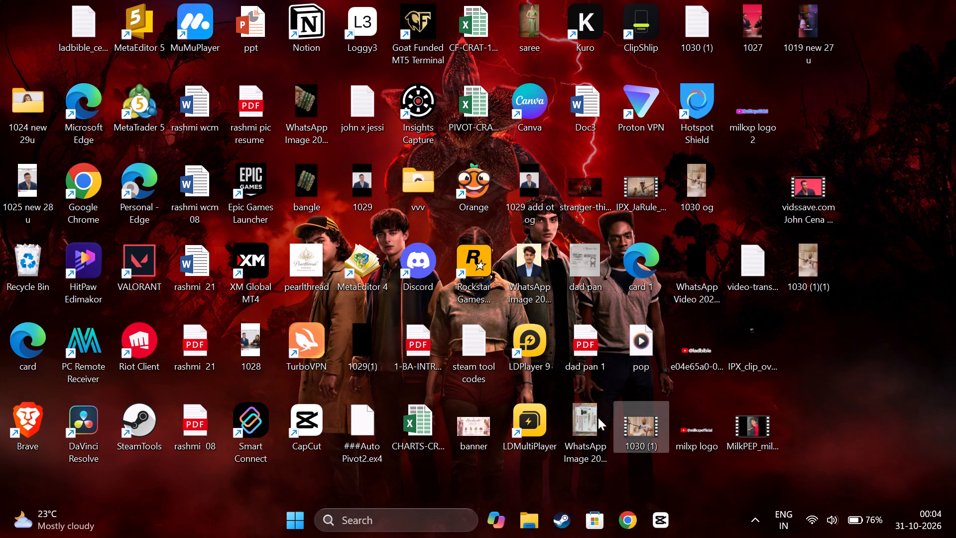
Launch Hotspot Shield to start its VPN connection, and close its window.
double_click(680, 98)
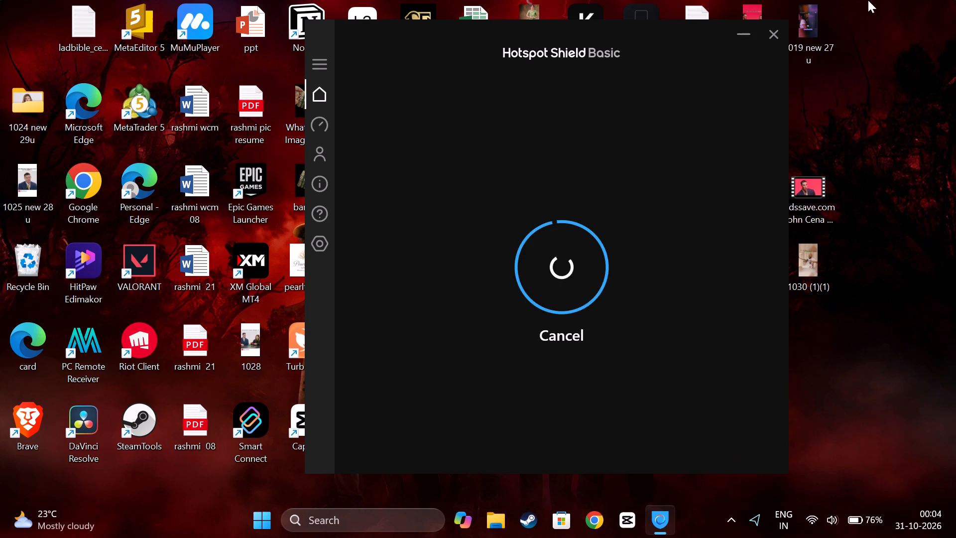
click(783, 41)
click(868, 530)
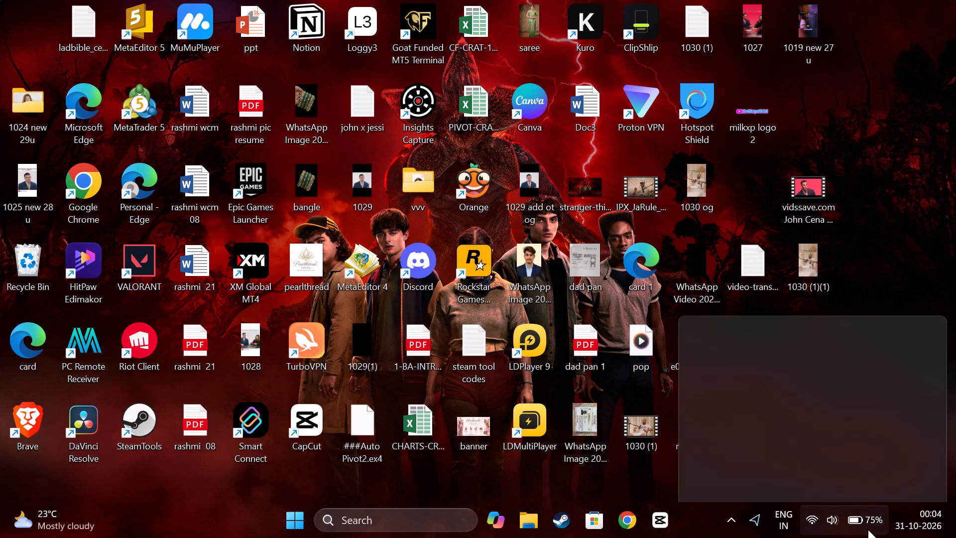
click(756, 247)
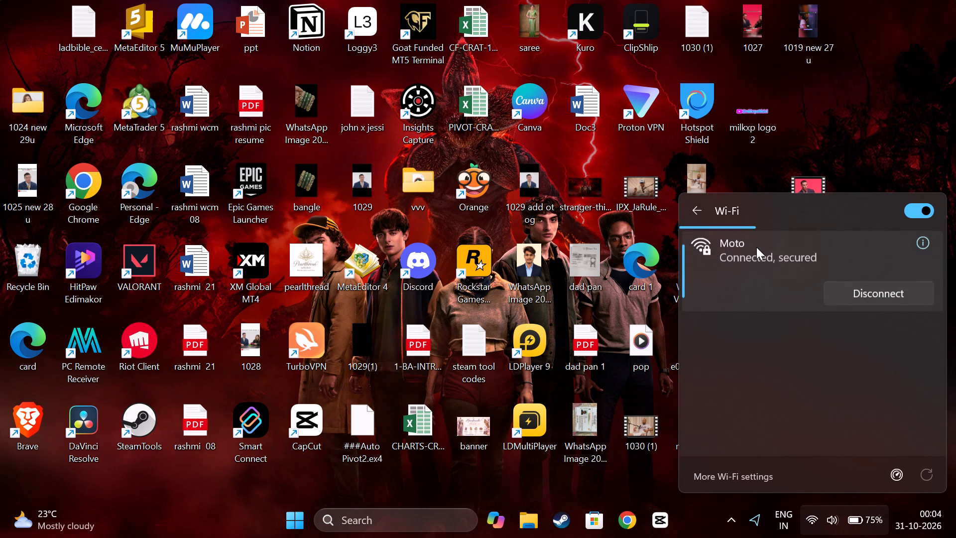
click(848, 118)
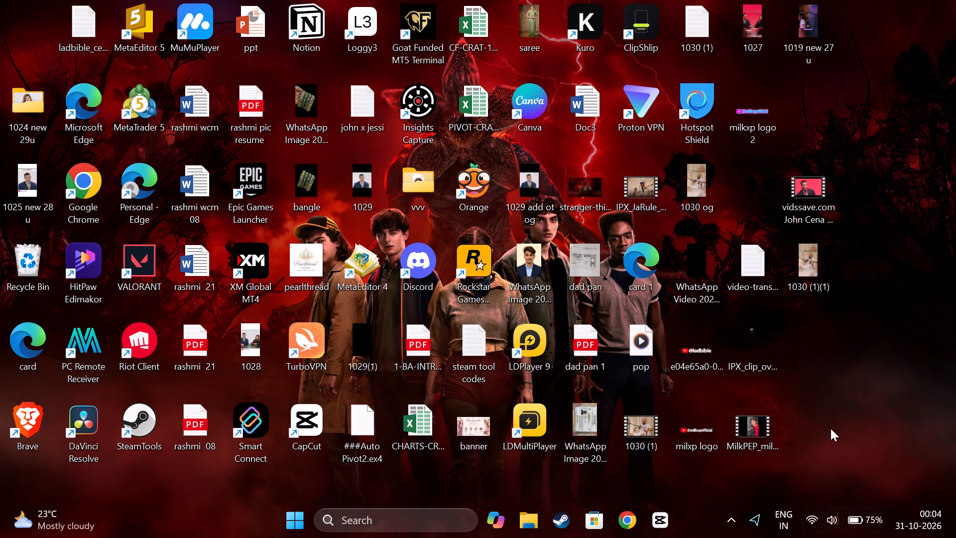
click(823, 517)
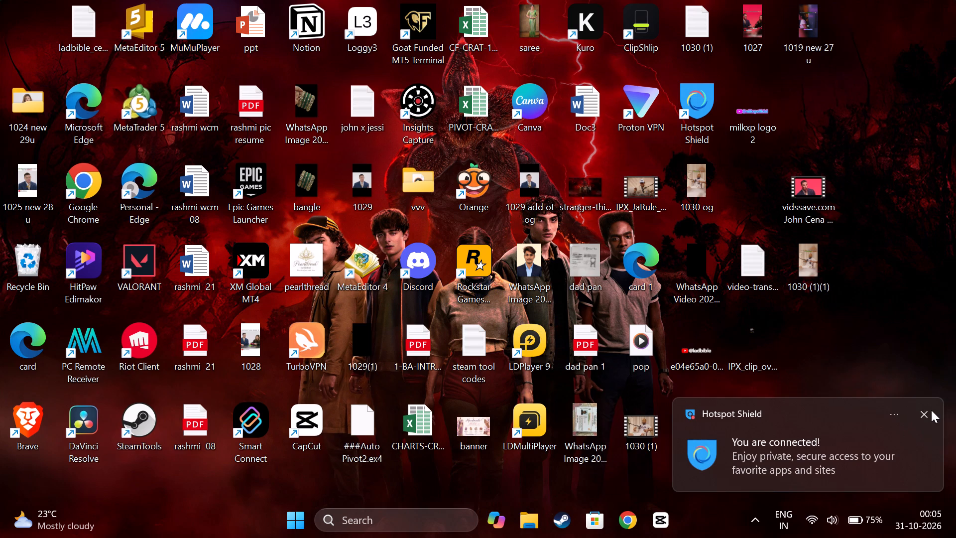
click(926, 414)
Refresh the available Wi-Fi networks and switch the connection from Moto to the other secured network.
click(859, 516)
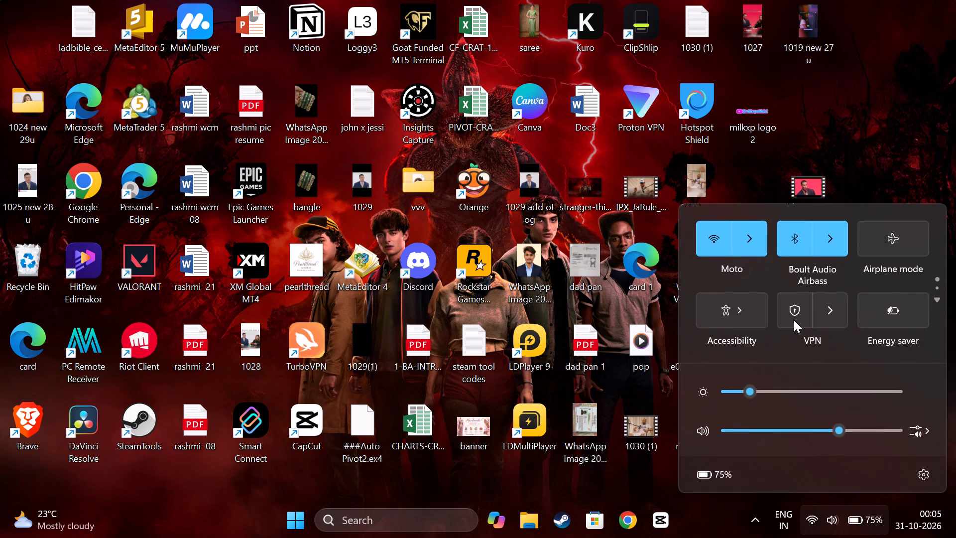
click(758, 244)
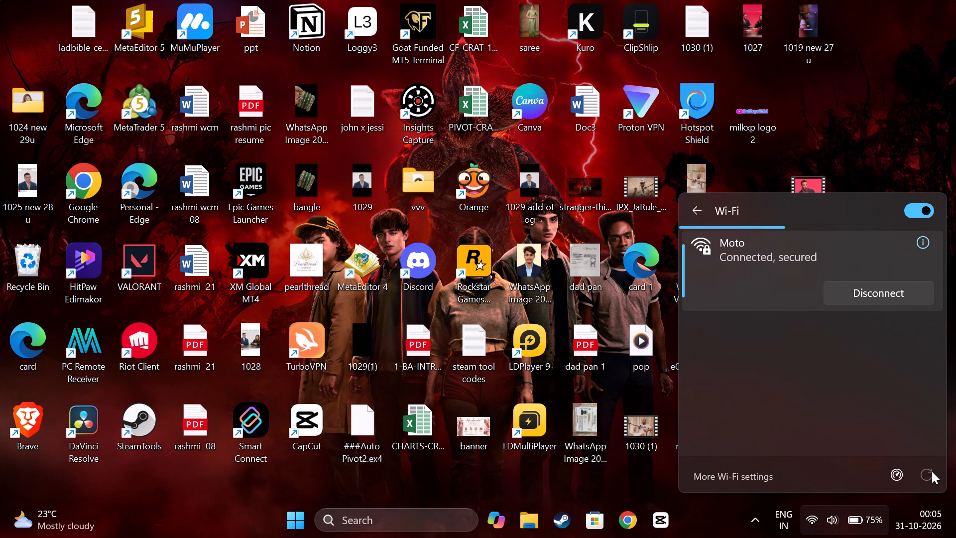
click(929, 473)
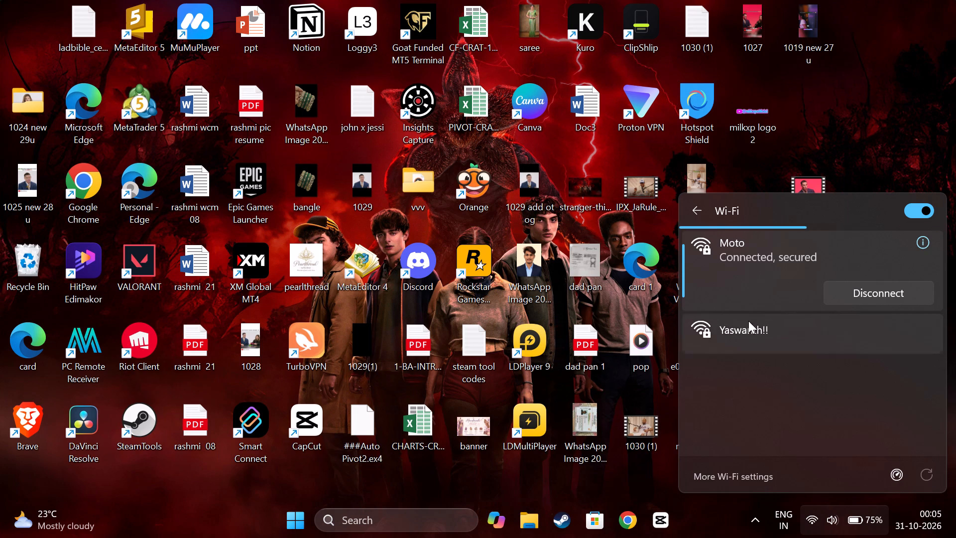
click(748, 321)
click(831, 356)
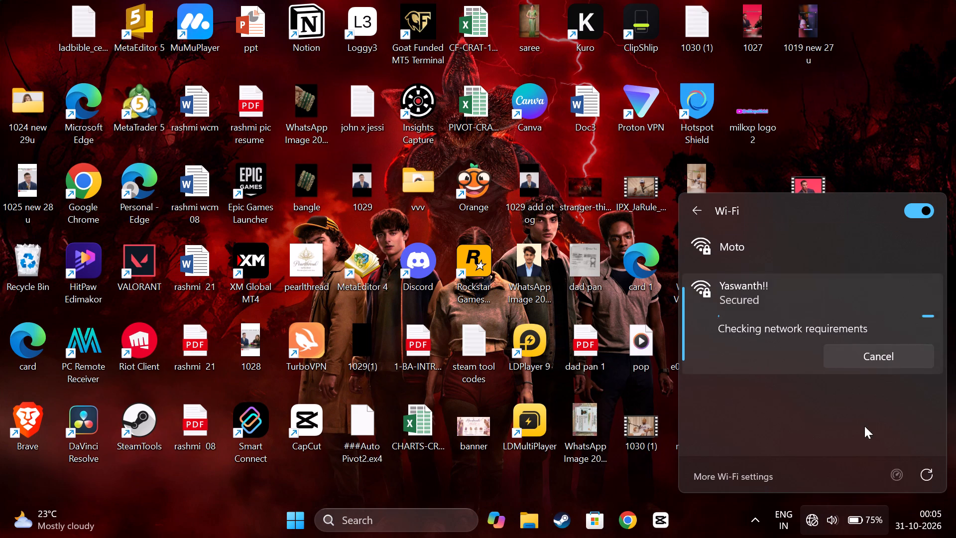
click(844, 145)
right_click(844, 145)
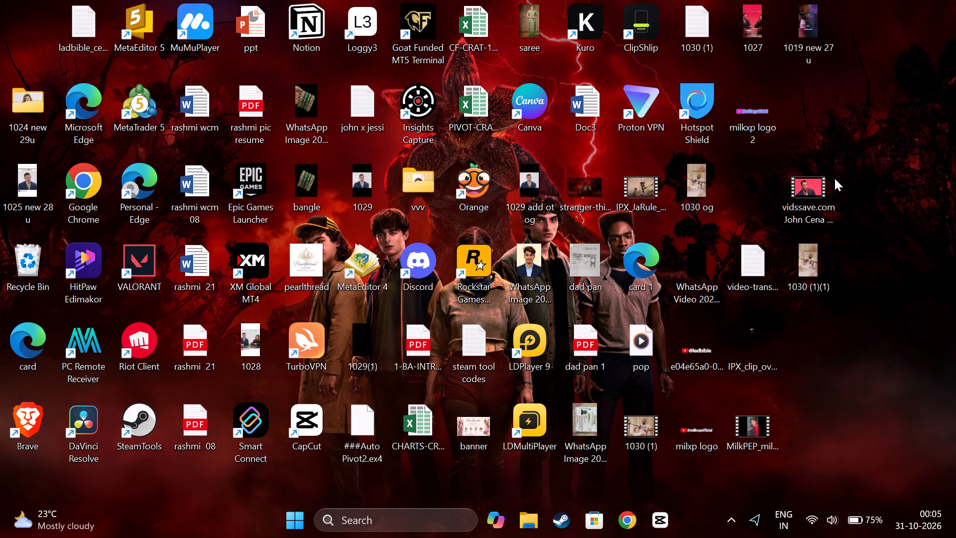
click(758, 207)
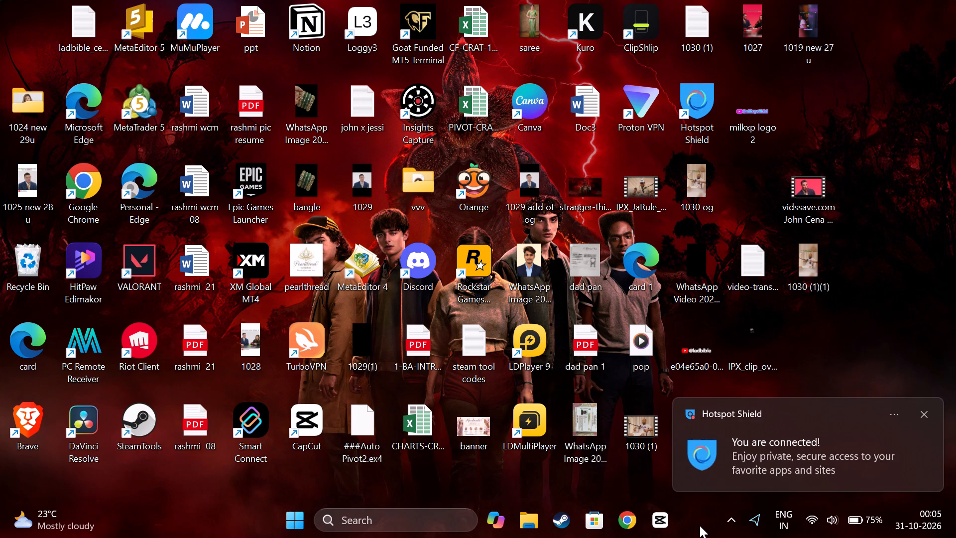
click(927, 418)
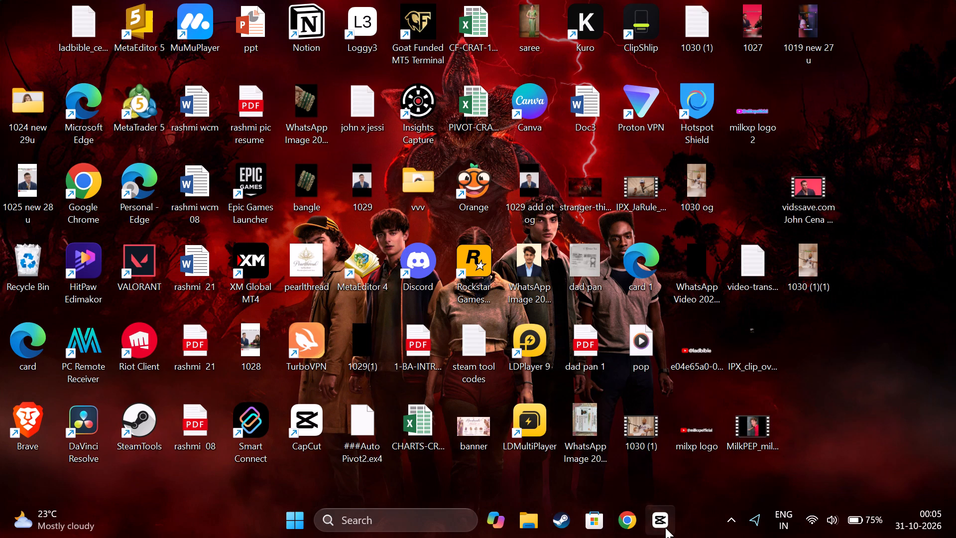
Relaunch CapCut.
click(665, 528)
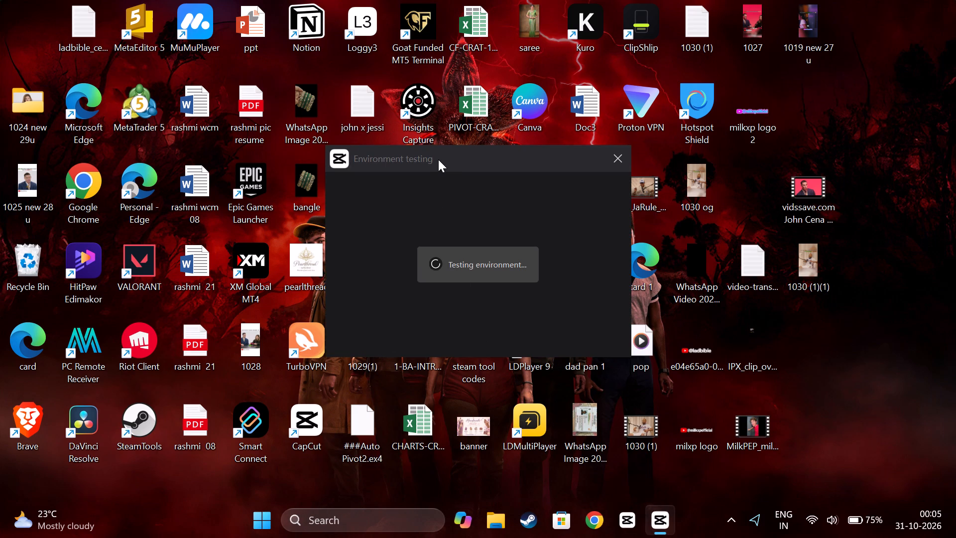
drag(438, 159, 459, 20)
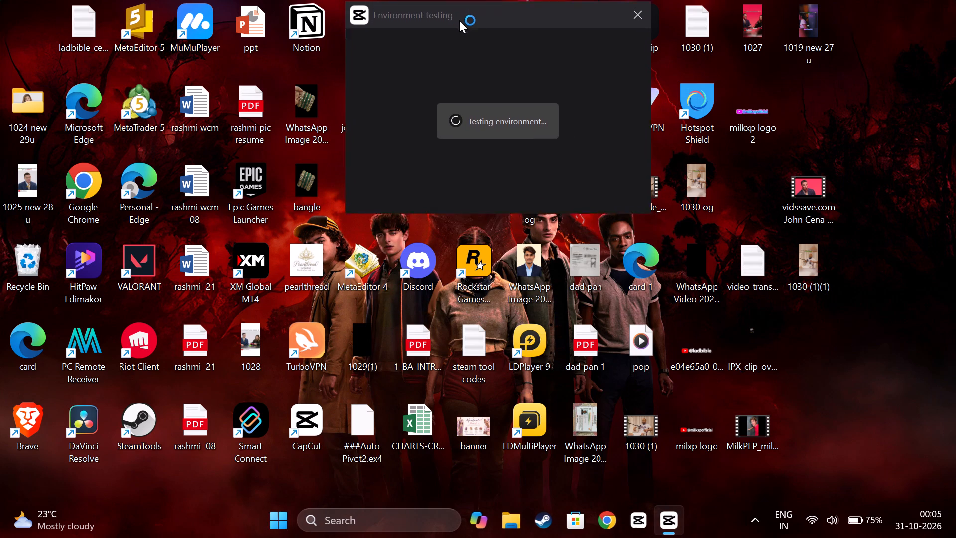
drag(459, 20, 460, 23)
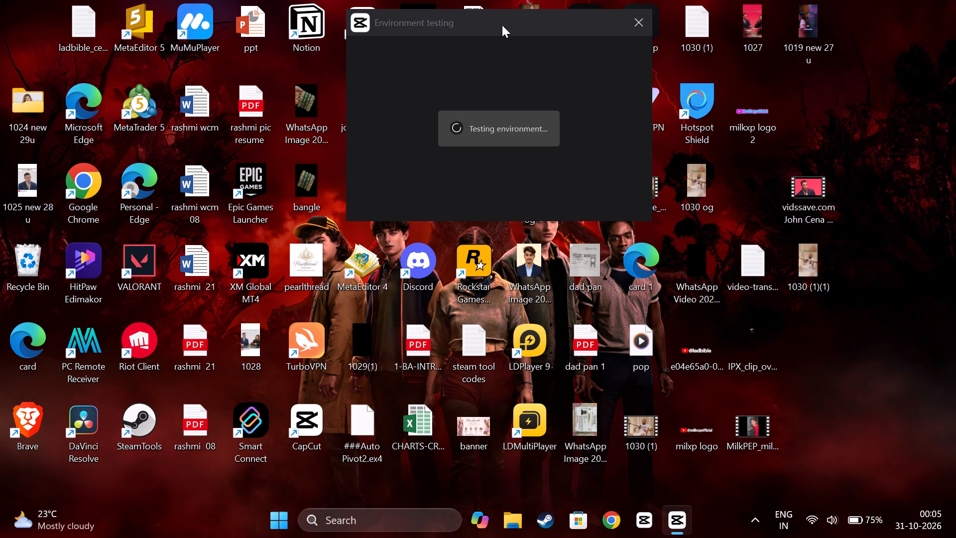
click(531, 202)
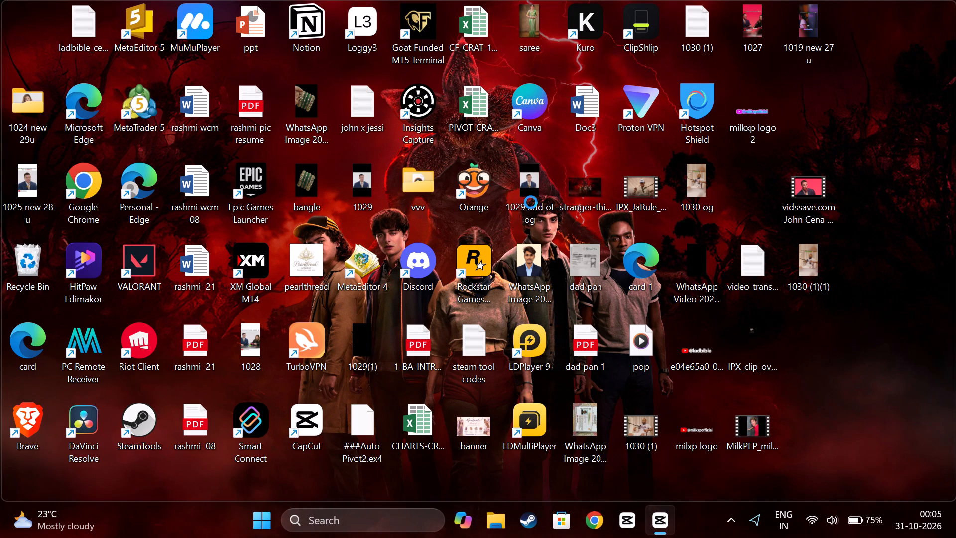
Open the 1030 (1) project from the saved projects on the home page.
scroll(523, 214, down, 5)
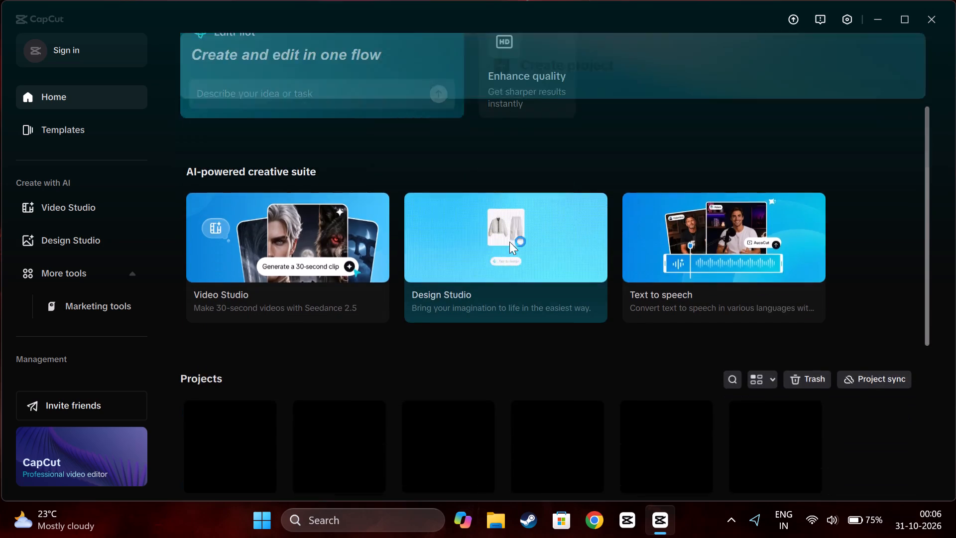
scroll(467, 268, down, 5)
click(224, 188)
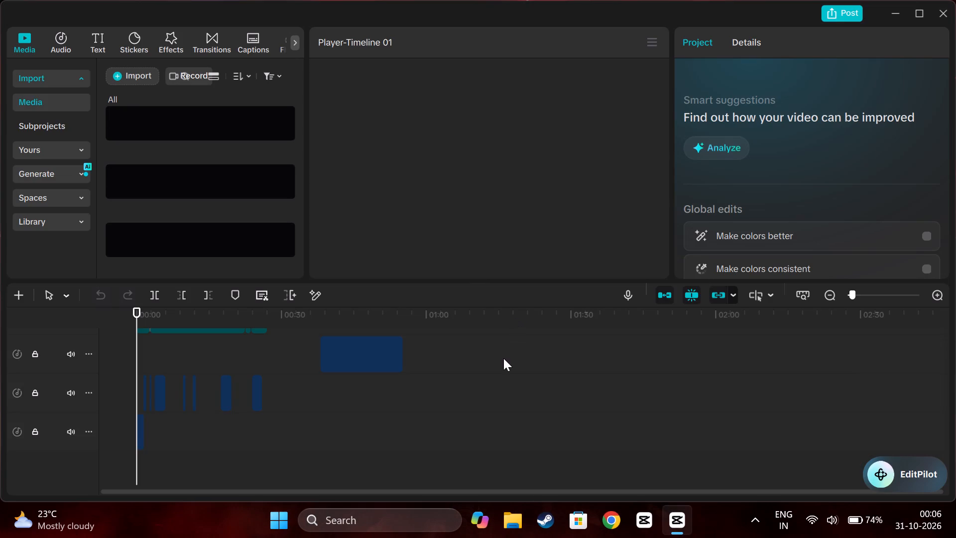
Find the 1030 (1).mp4 sequence in the timeline and place the playhead at its start, 00:00:38:03.
scroll(503, 358, up, 4)
scroll(503, 361, down, 3)
scroll(352, 398, up, 4)
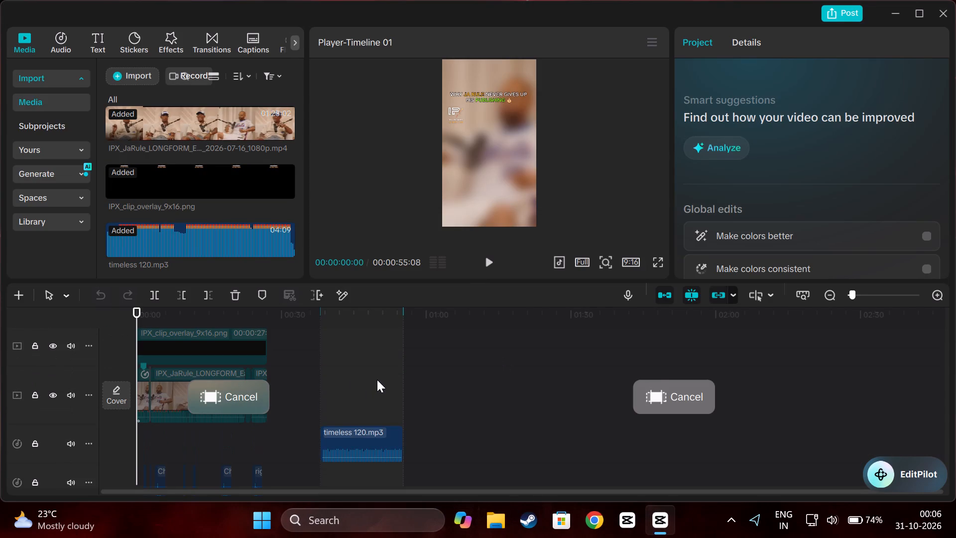
ctrl+scroll(377, 379, up, 13)
scroll(793, 414, up, 4)
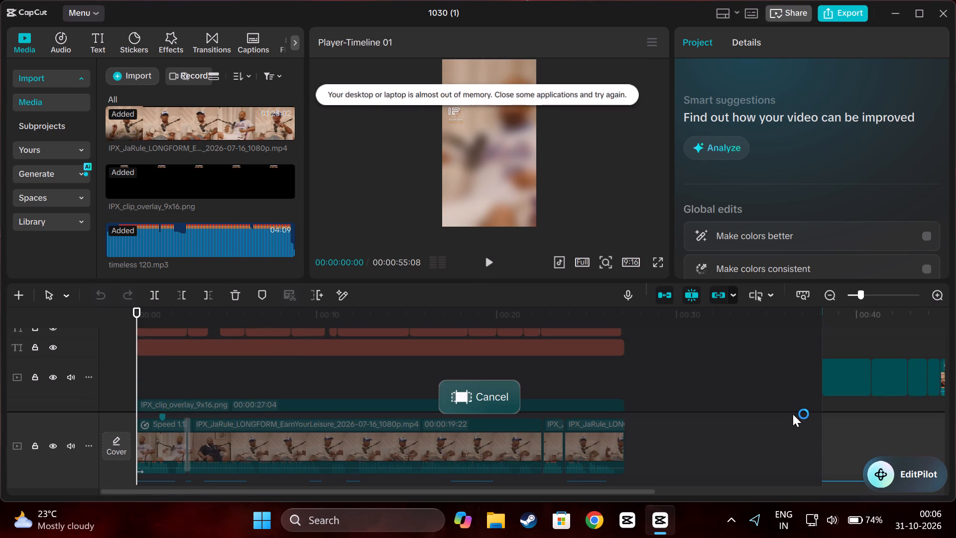
scroll(793, 414, left, 12)
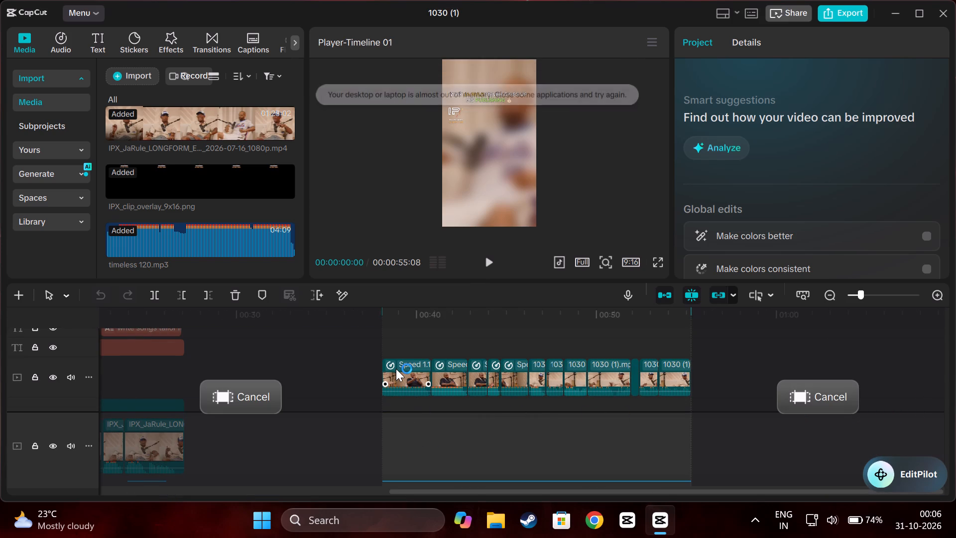
click(396, 369)
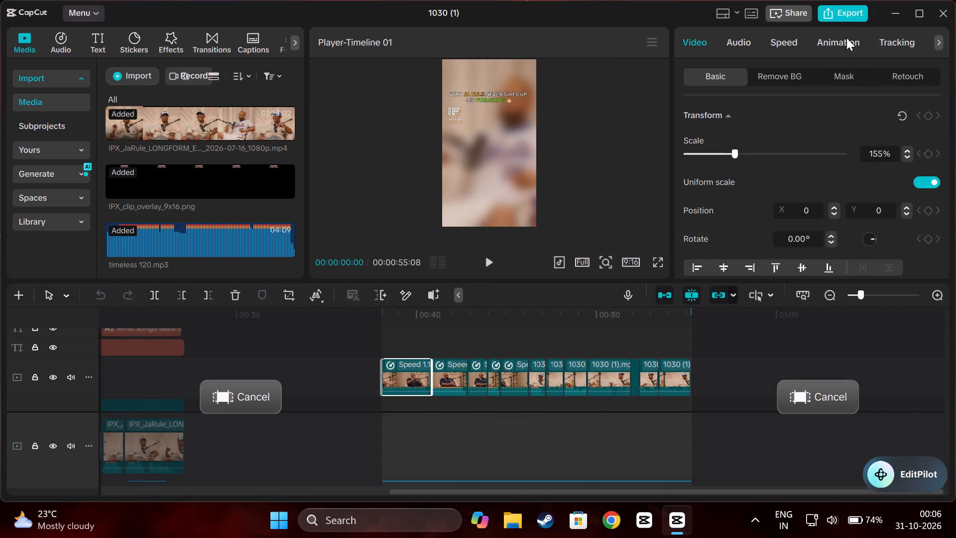
click(410, 342)
click(410, 338)
drag(410, 338, 409, 338)
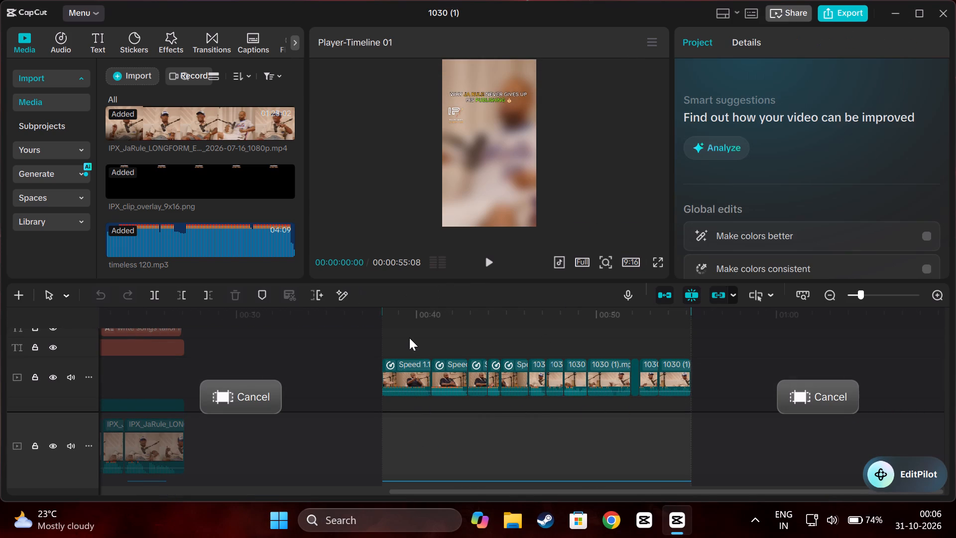
drag(409, 338, 404, 338)
drag(402, 338, 383, 343)
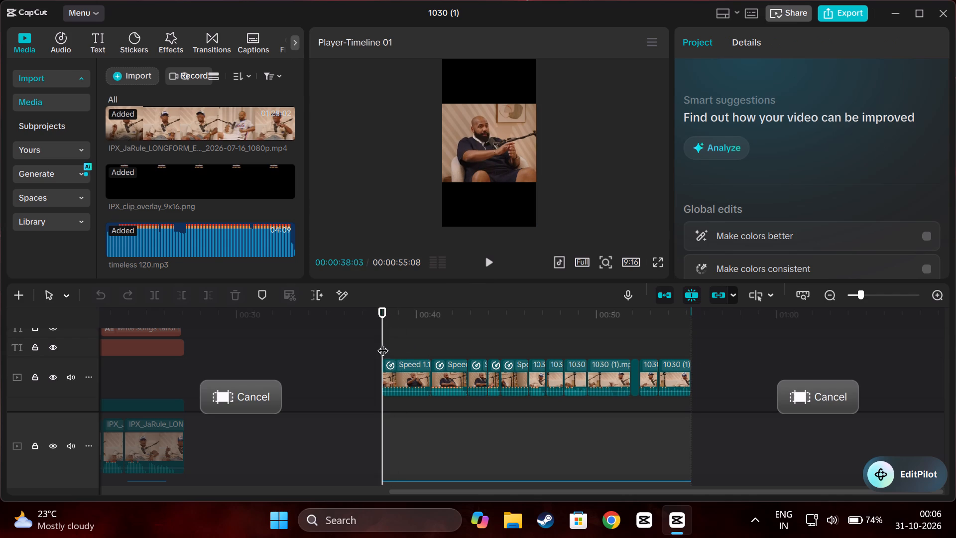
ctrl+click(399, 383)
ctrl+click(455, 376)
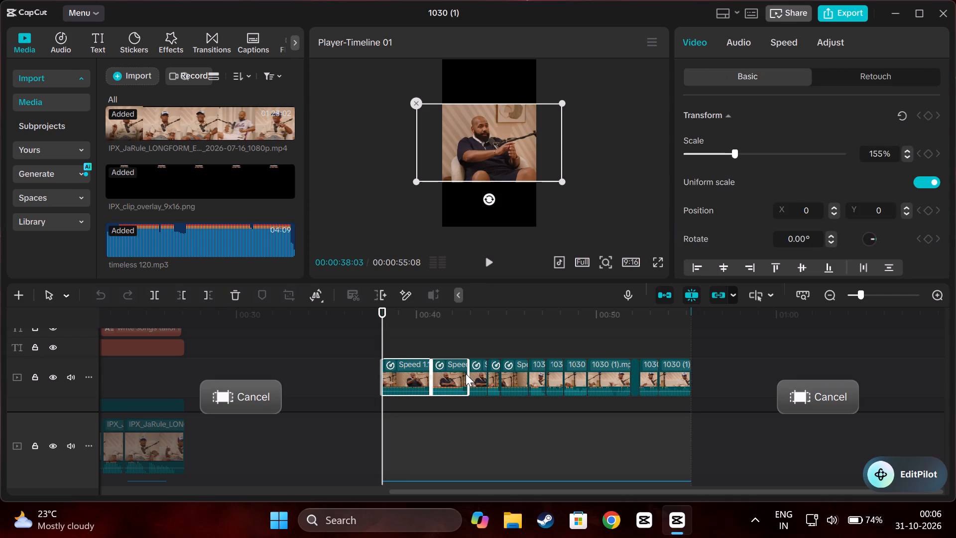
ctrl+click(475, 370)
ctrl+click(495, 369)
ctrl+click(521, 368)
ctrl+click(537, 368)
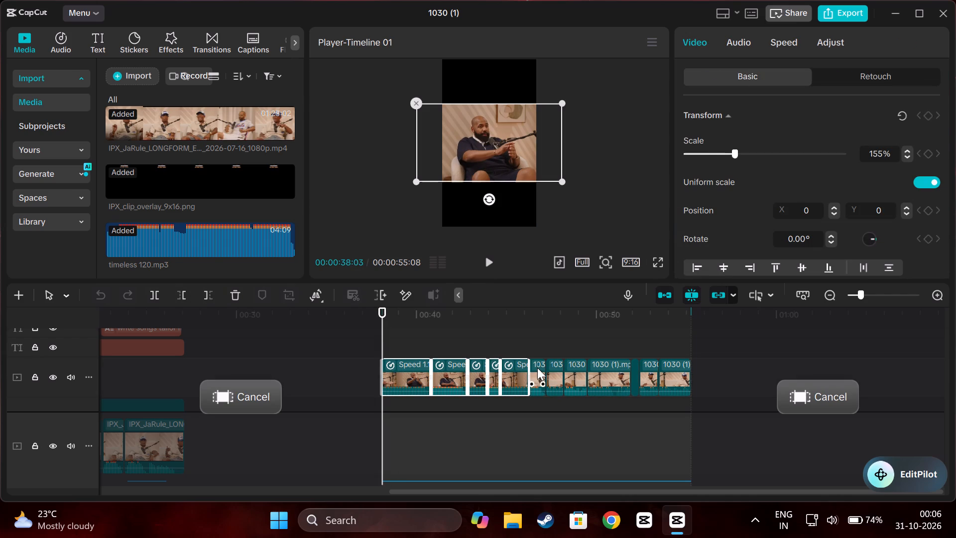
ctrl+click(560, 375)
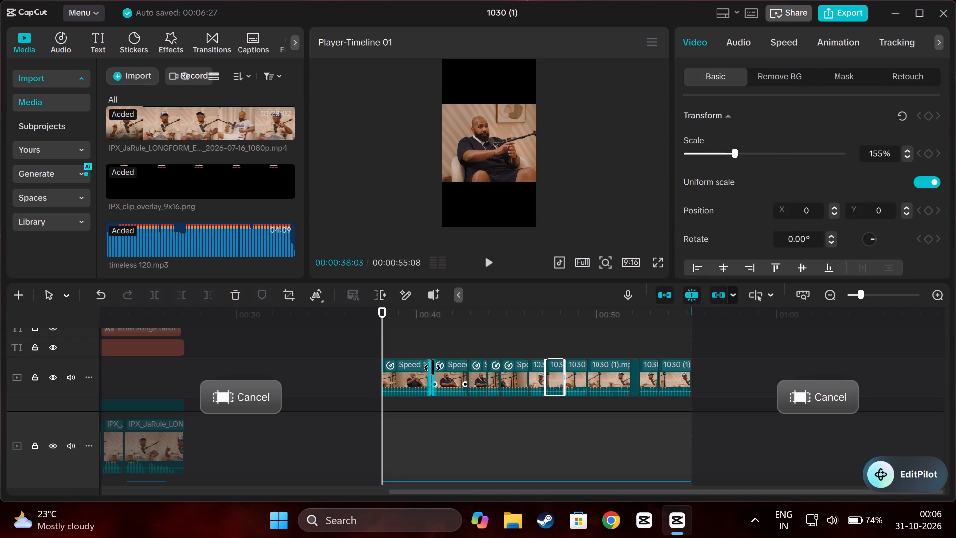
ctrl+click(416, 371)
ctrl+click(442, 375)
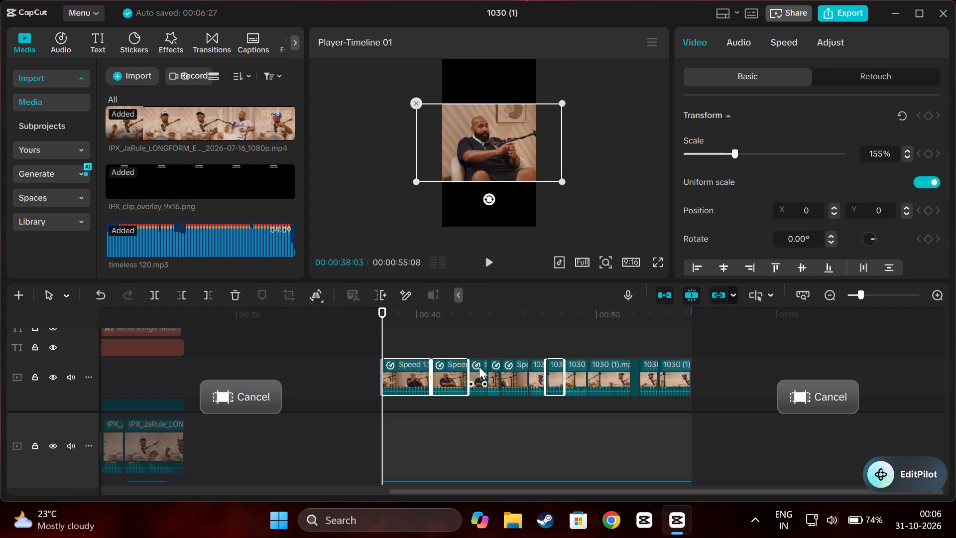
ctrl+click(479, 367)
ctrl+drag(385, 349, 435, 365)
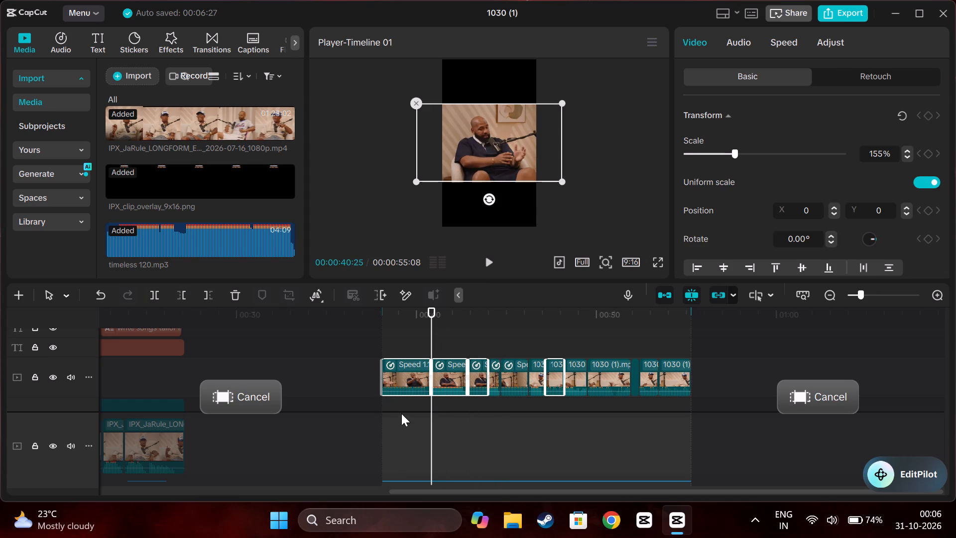
Select all 1030 (1).mp4 clips in the sequence together and look through their shared basic video settings.
ctrl+drag(401, 413, 676, 383)
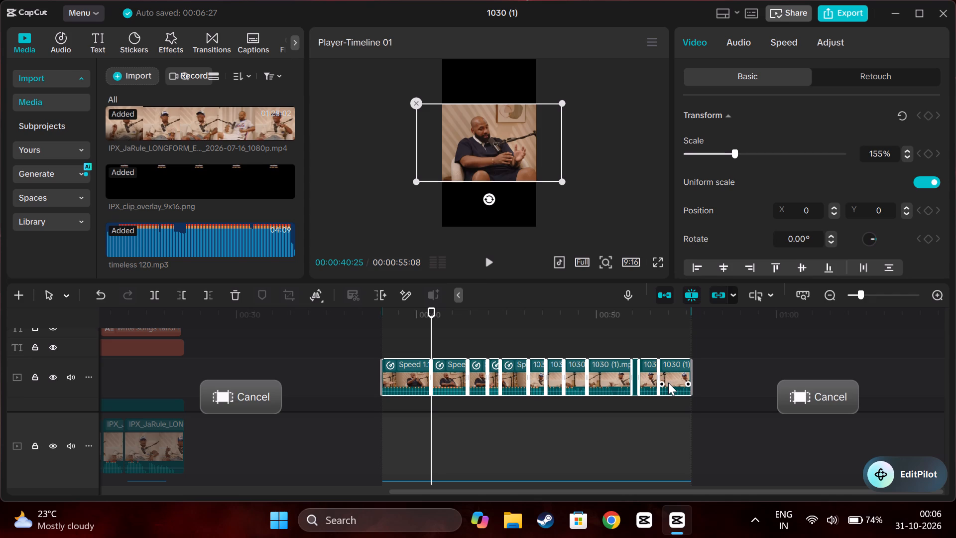
scroll(782, 220, down, 14)
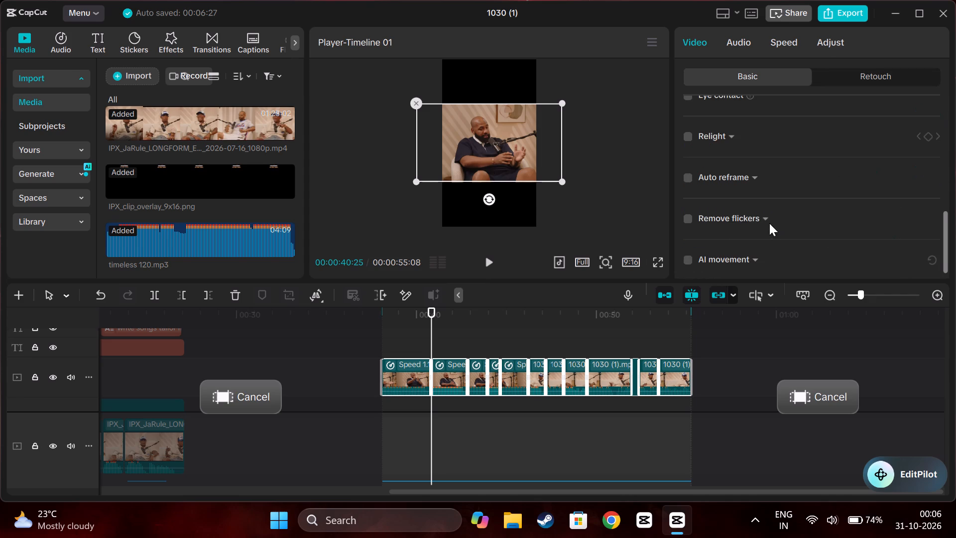
scroll(747, 253, up, 1)
click(638, 335)
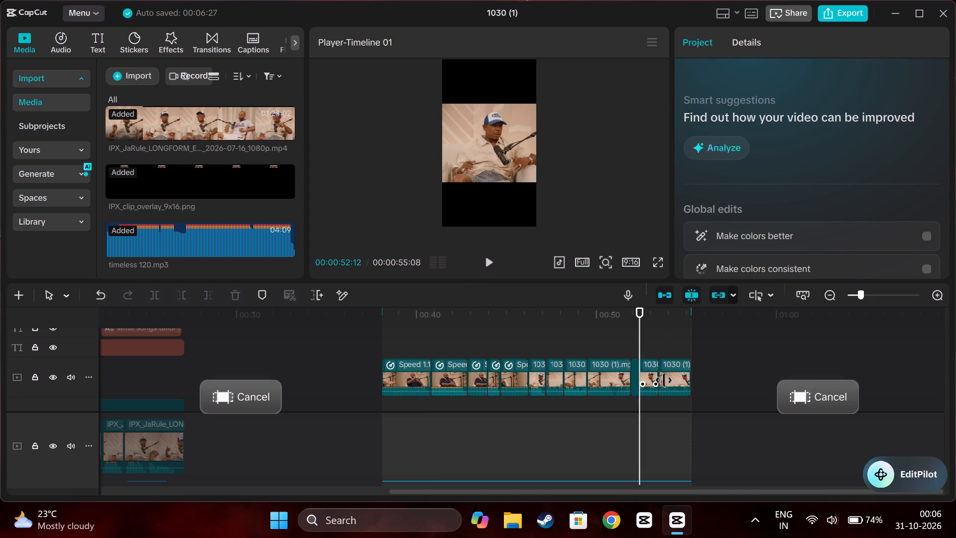
Examine the Motion blur options for the last 1030 (1).mp4 clip in the sequence.
click(671, 379)
scroll(757, 118, down, 6)
scroll(749, 204, down, 14)
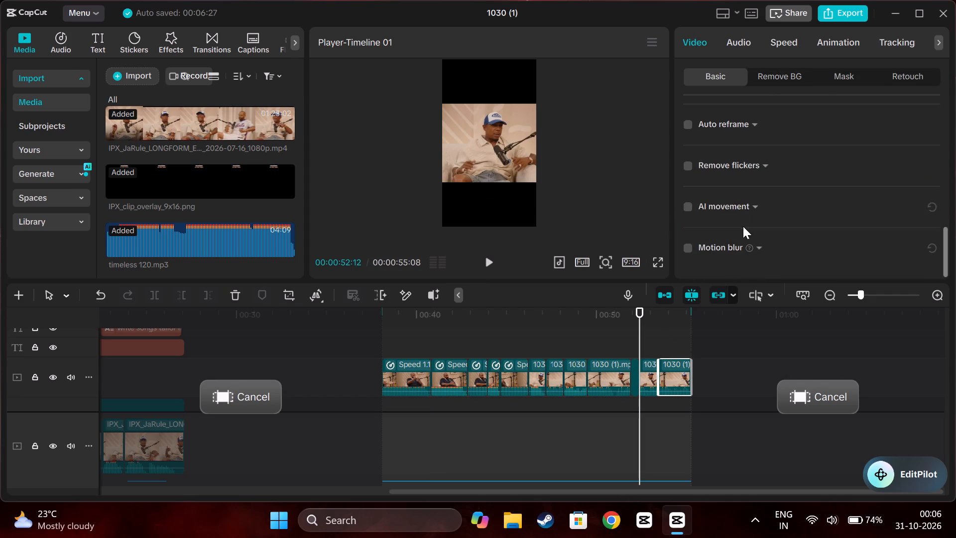
click(761, 248)
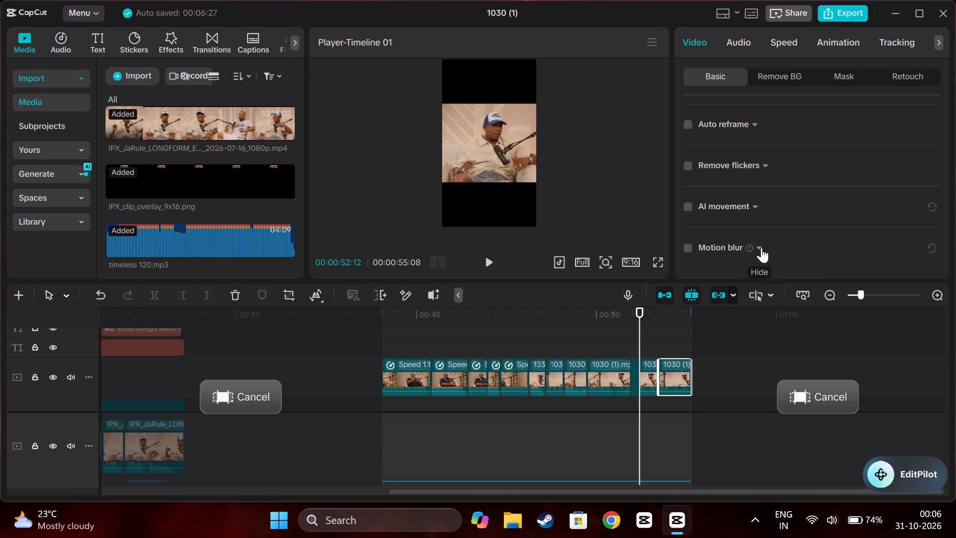
scroll(761, 247, down, 4)
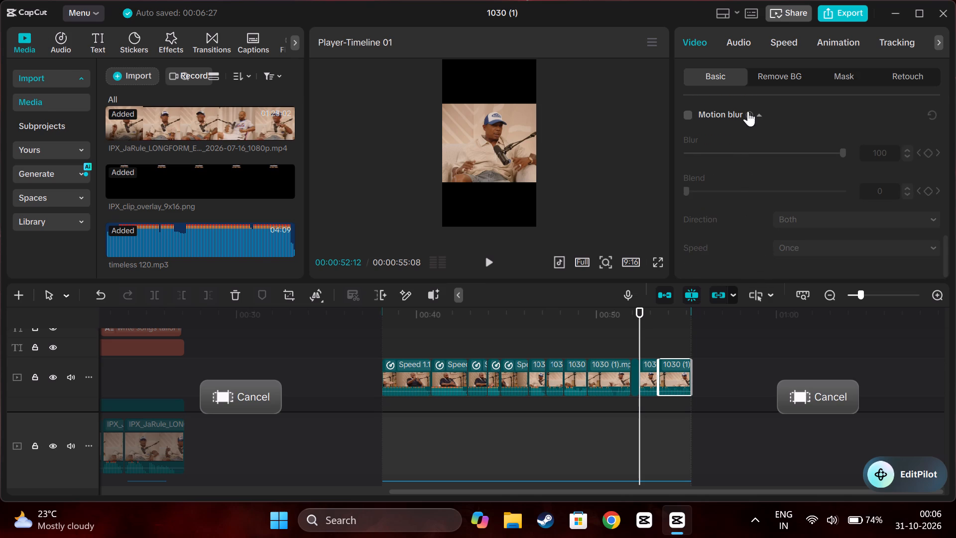
click(756, 116)
scroll(765, 140, up, 3)
scroll(750, 266, up, 2)
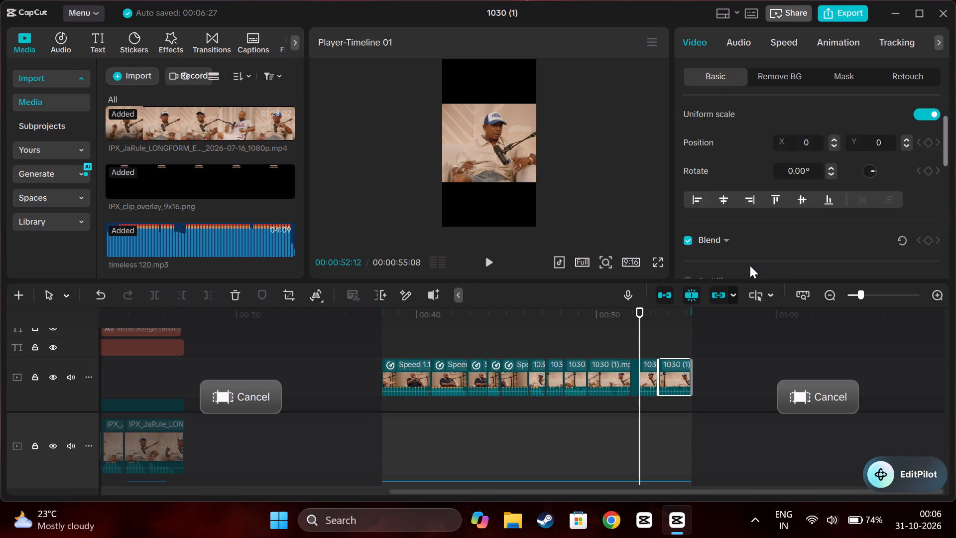
scroll(750, 266, up, 6)
Examine the Motion blur options for the second 1030 (1).mp4 clip in the sequence.
click(396, 392)
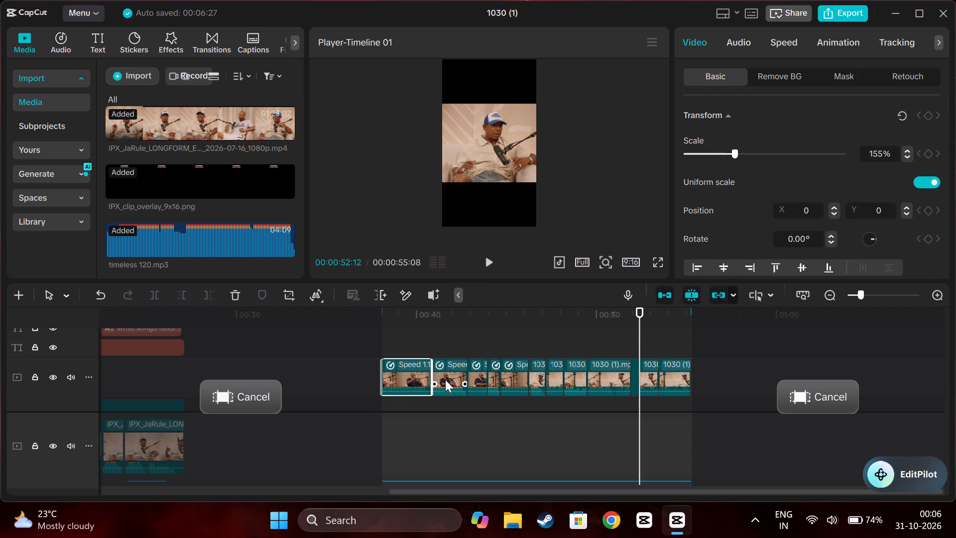
click(445, 380)
scroll(498, 360, down, 5)
scroll(782, 199, down, 8)
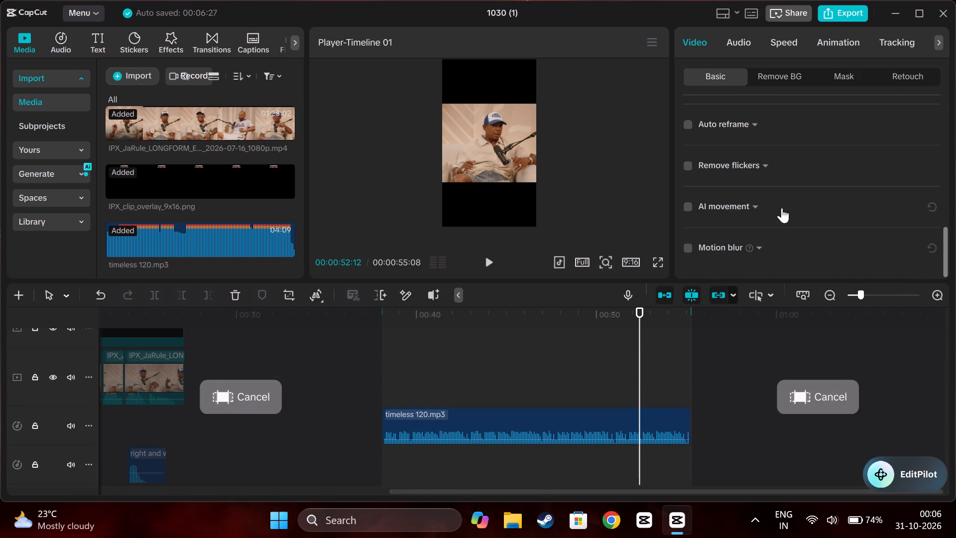
scroll(779, 211, down, 6)
click(758, 247)
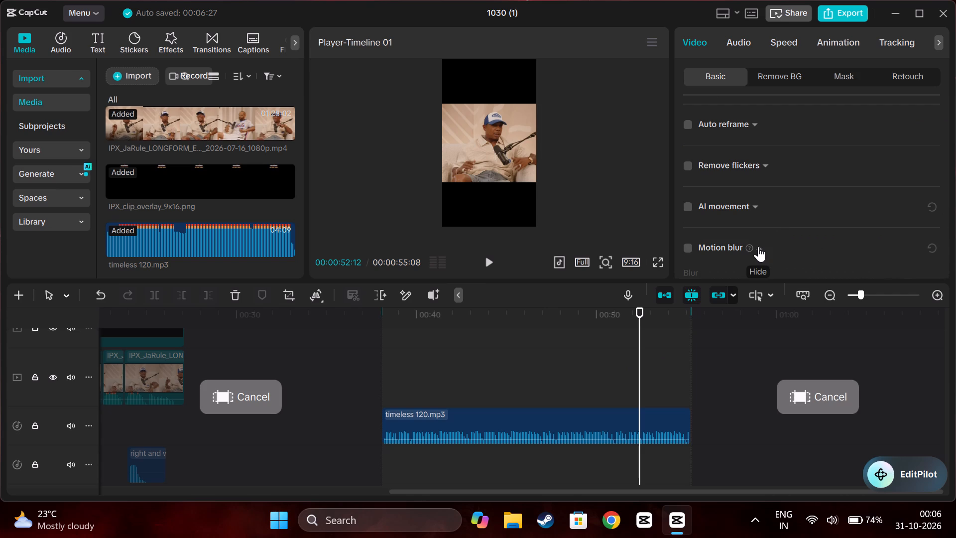
click(758, 247)
scroll(824, 137, down, 4)
scroll(788, 106, up, 9)
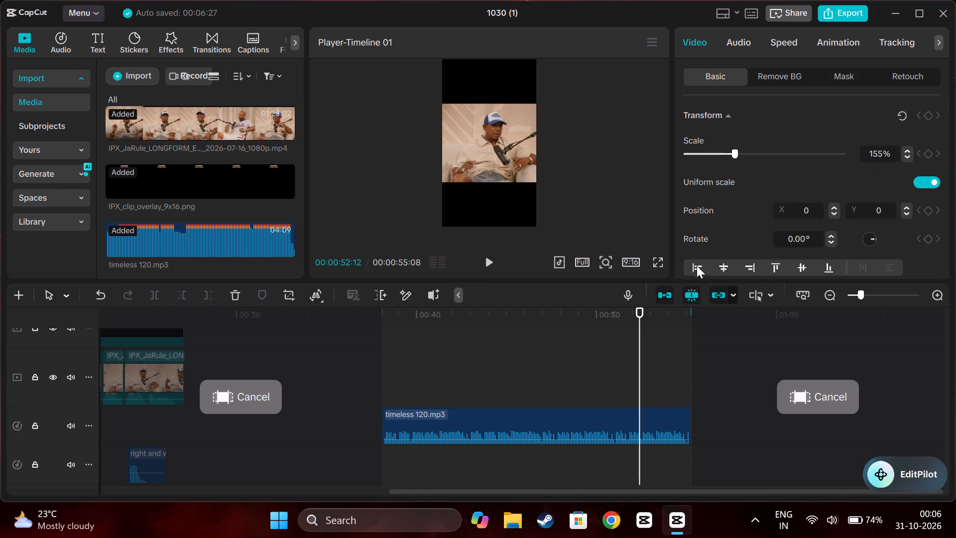
scroll(702, 232, up, 3)
Scrub through the timeline to compare the 1030 (1).mp4 sequence with the earlier IPX_JaRule edit.
click(466, 370)
drag(466, 370, 398, 378)
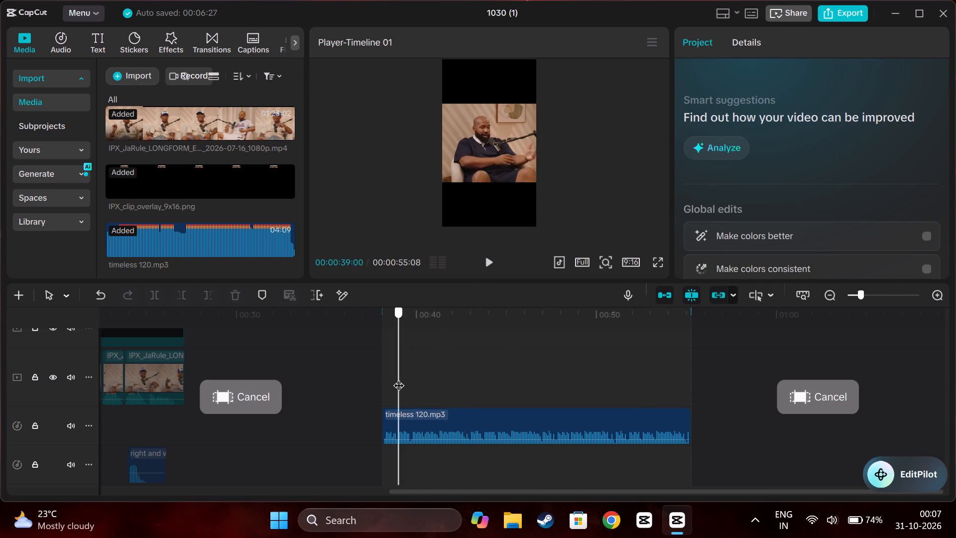
drag(398, 378, 487, 395)
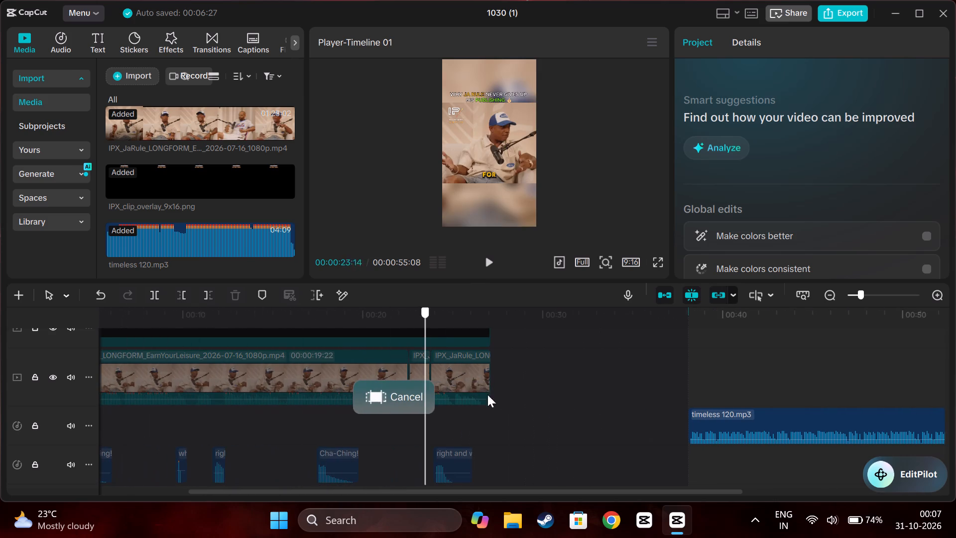
drag(487, 395, 920, 432)
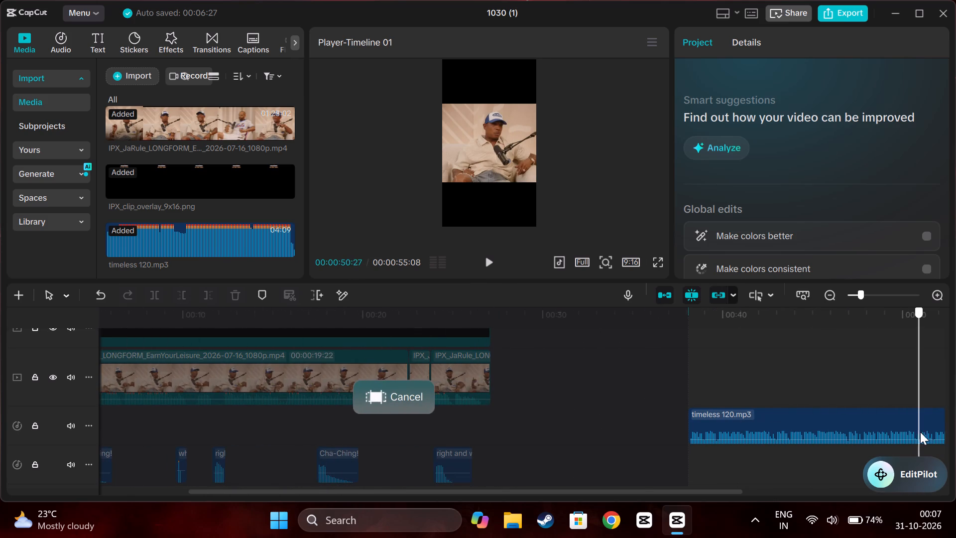
drag(920, 432, 523, 398)
scroll(576, 374, up, 5)
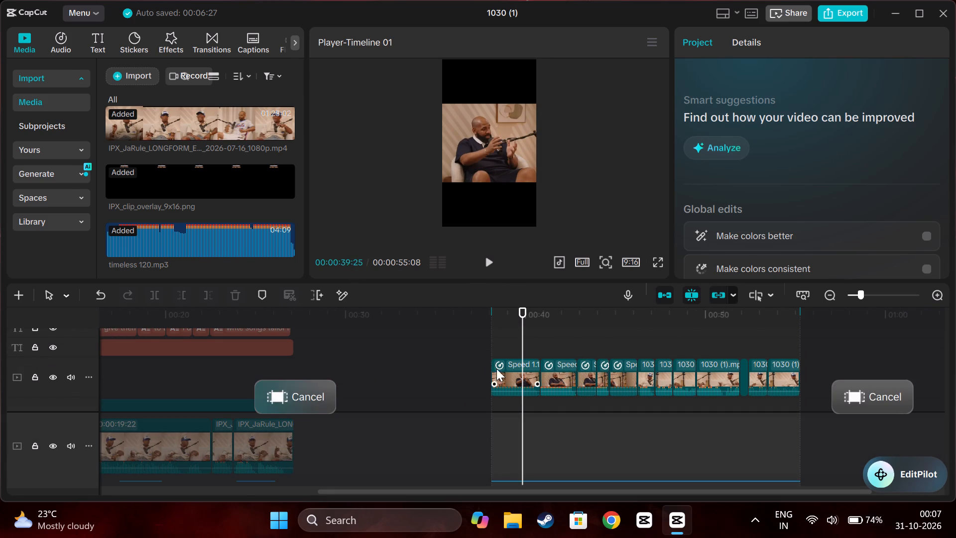
Examine the basic video settings of the first 1030 (1).mp4 clip in the sequence, including AI movement and Motion blur.
click(499, 369)
scroll(801, 204, down, 20)
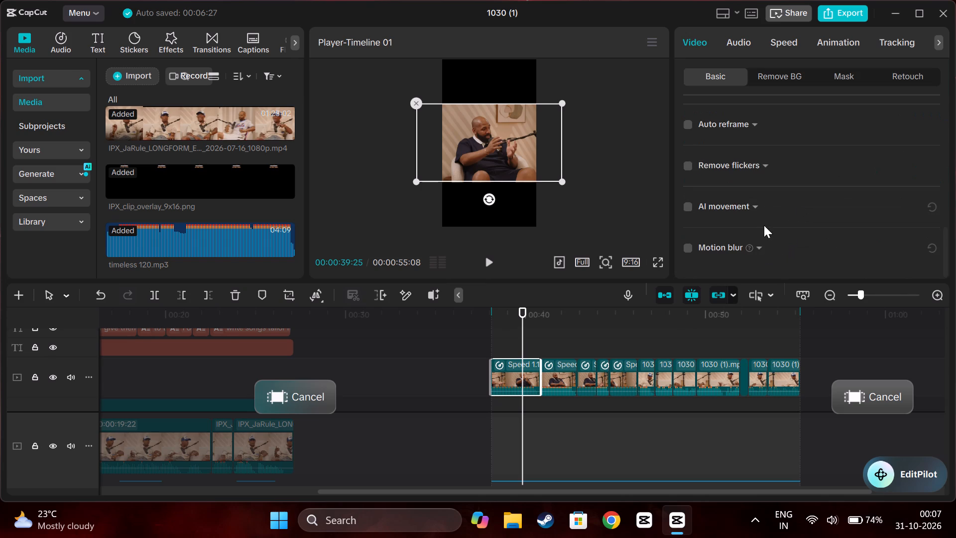
click(754, 200)
click(754, 210)
scroll(754, 214, down, 7)
scroll(754, 232, up, 15)
scroll(754, 233, down, 6)
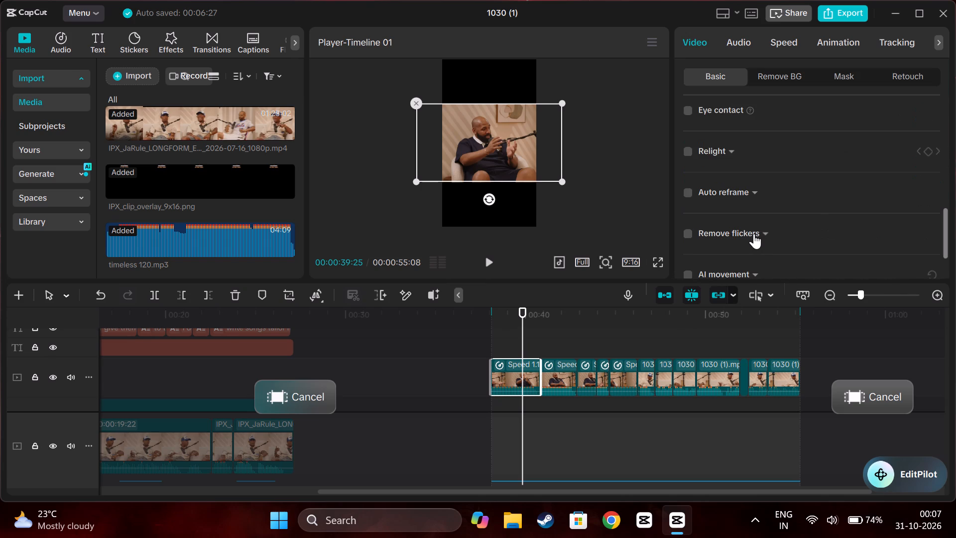
scroll(750, 240, down, 7)
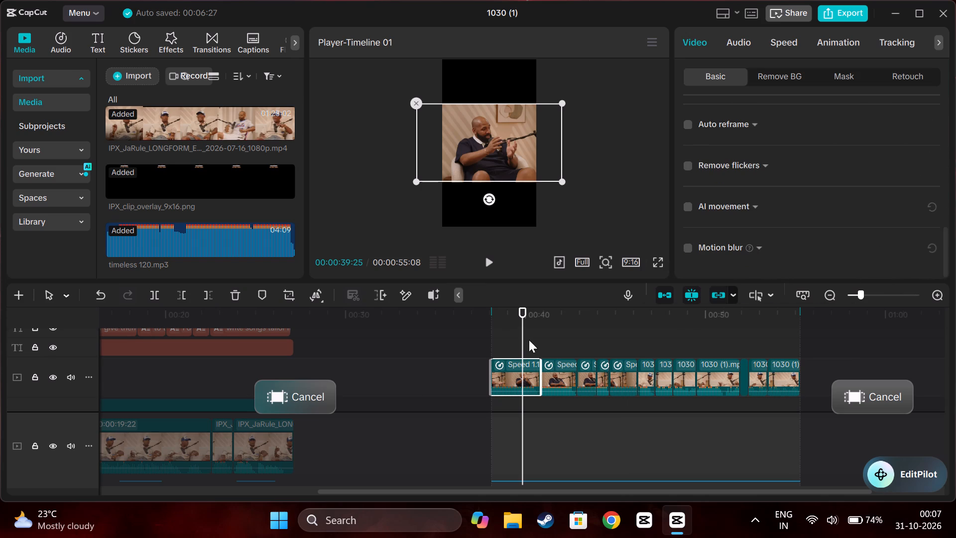
scroll(539, 395, down, 8)
scroll(542, 403, up, 7)
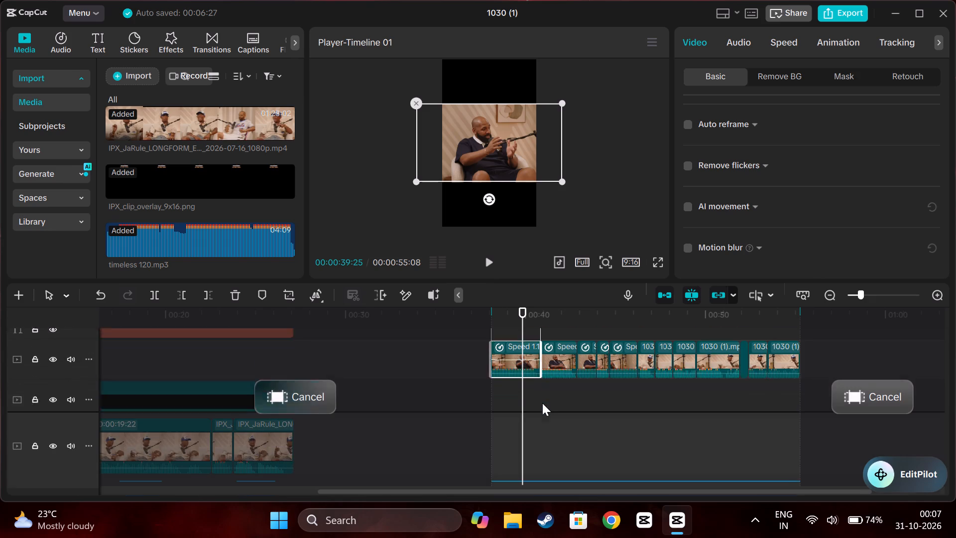
scroll(542, 403, up, 2)
Play the opening clips of the 1030 (1).mp4 sequence from its start at 00:00:38:03 to review them.
click(539, 355)
click(517, 401)
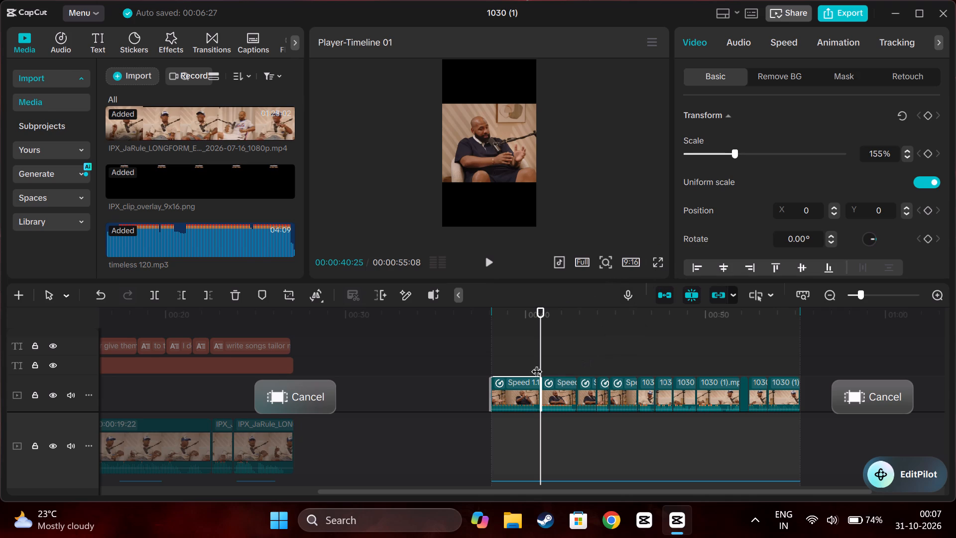
click(518, 359)
drag(518, 359, 494, 366)
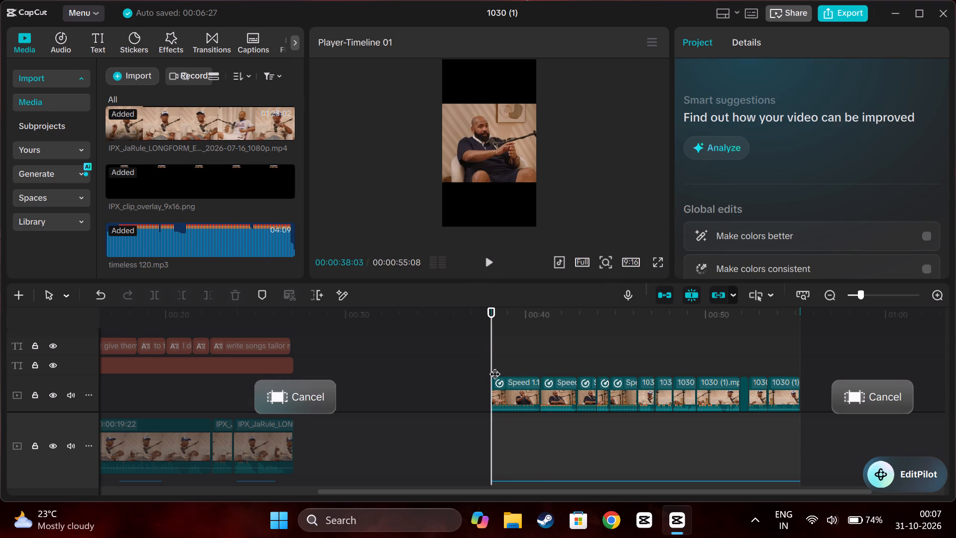
key(space)
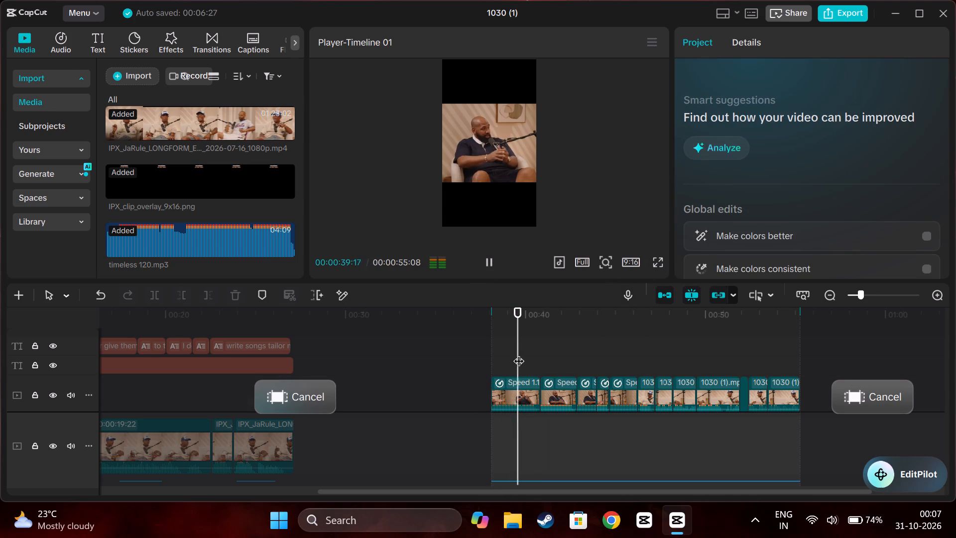
click(515, 347)
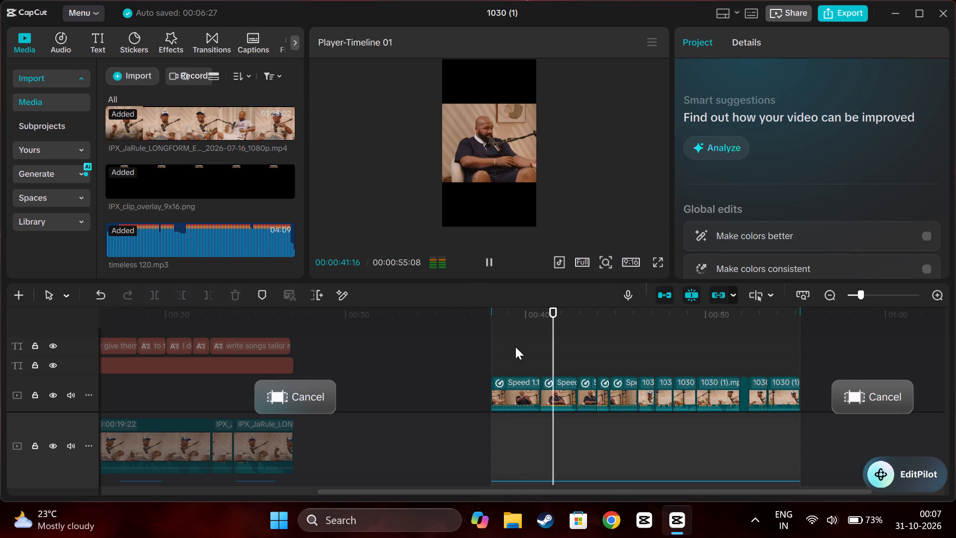
Add IPX_clip_overlay_9x16.png from the desktop to the timeline at the start of the sequence, 00:00:38:03.
drag(515, 347, 494, 356)
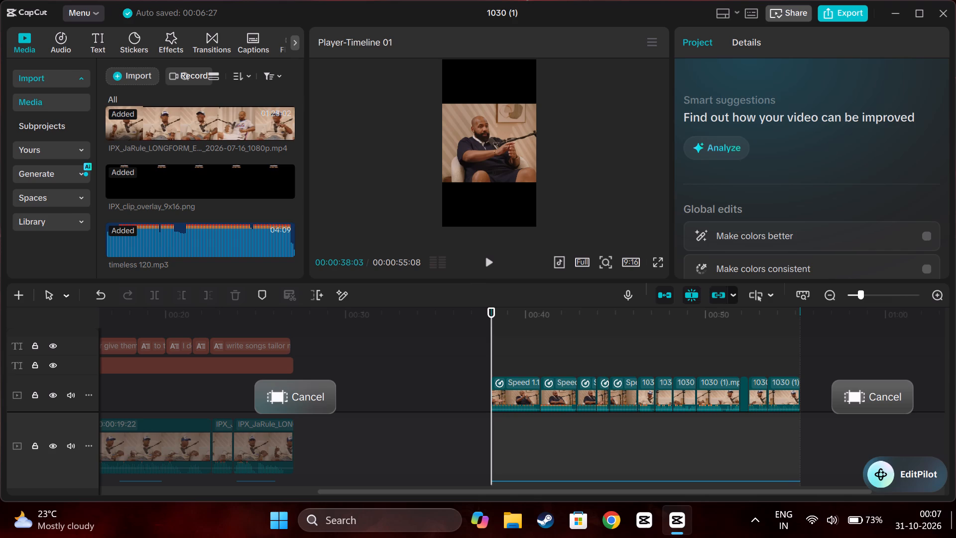
click(955, 527)
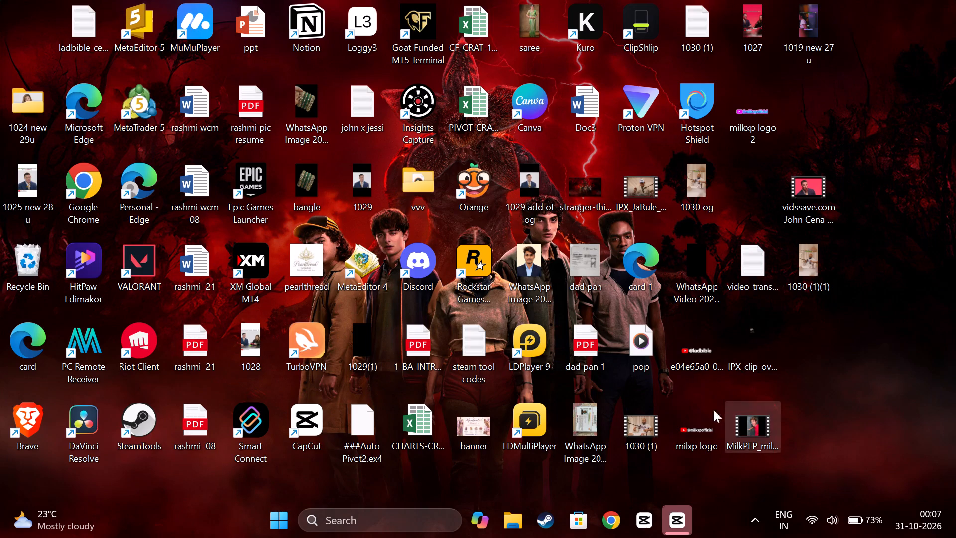
drag(739, 341, 676, 515)
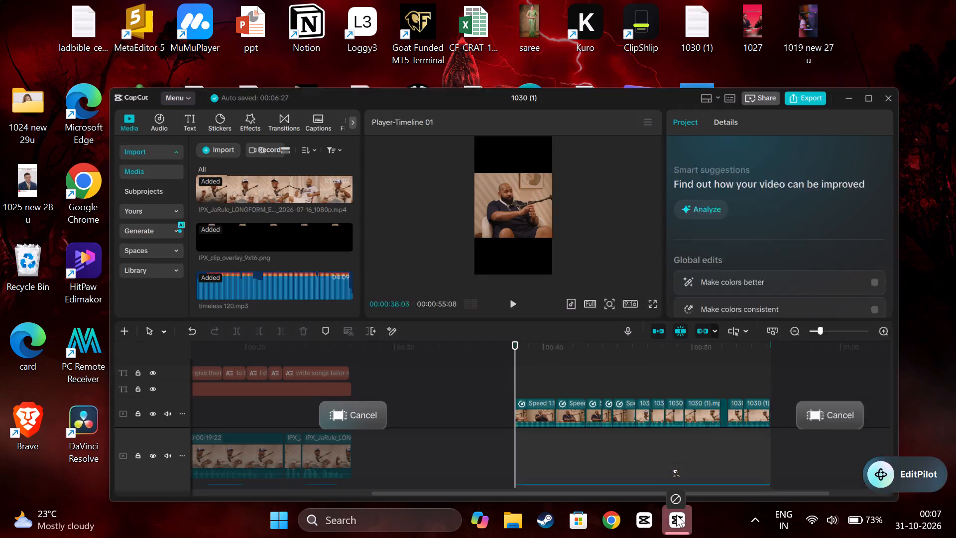
drag(676, 515, 542, 420)
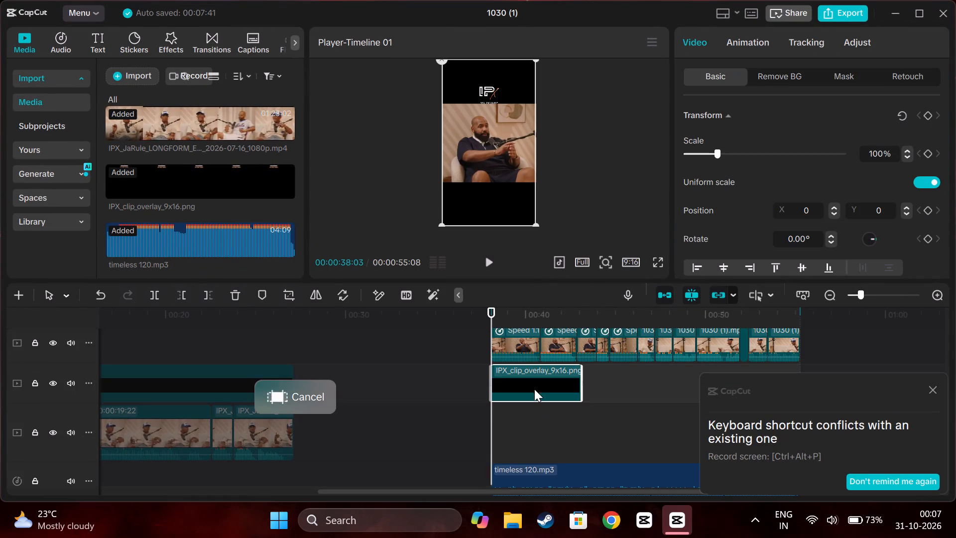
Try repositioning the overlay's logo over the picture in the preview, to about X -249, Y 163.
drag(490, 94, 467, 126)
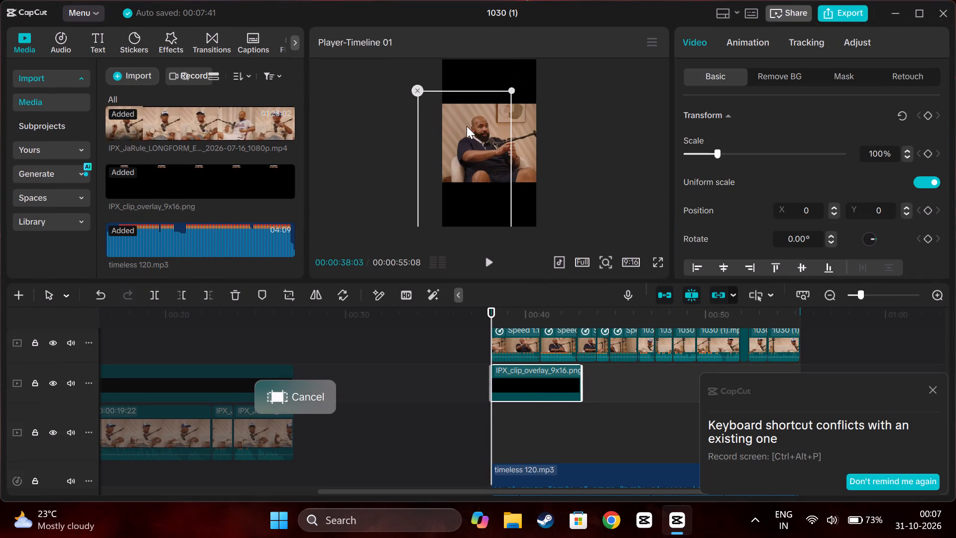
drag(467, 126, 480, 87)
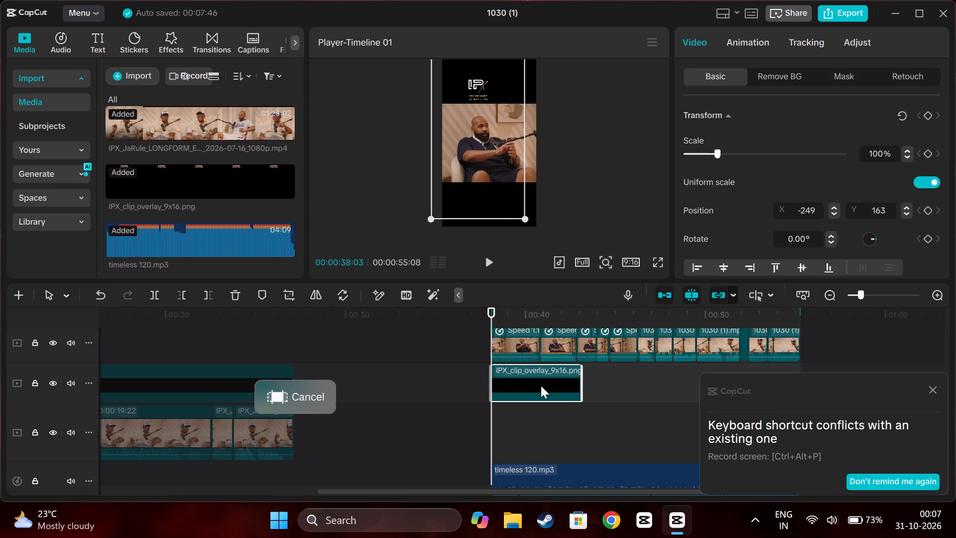
Move the IPX_clip_overlay_9x16.png clip to a track above the 1030 (1).mp4 clips, keeping its start at 00:00:38:03.
drag(541, 386, 539, 308)
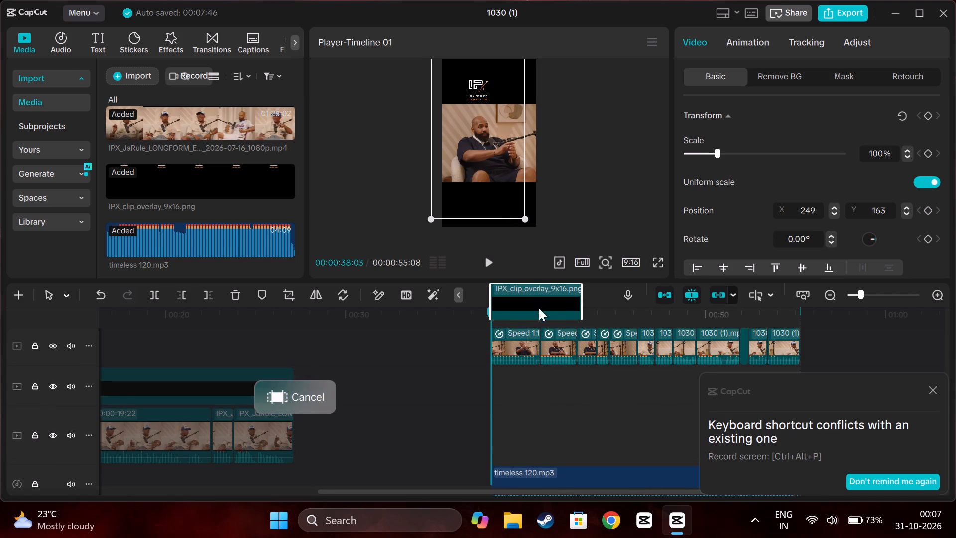
drag(539, 308, 543, 359)
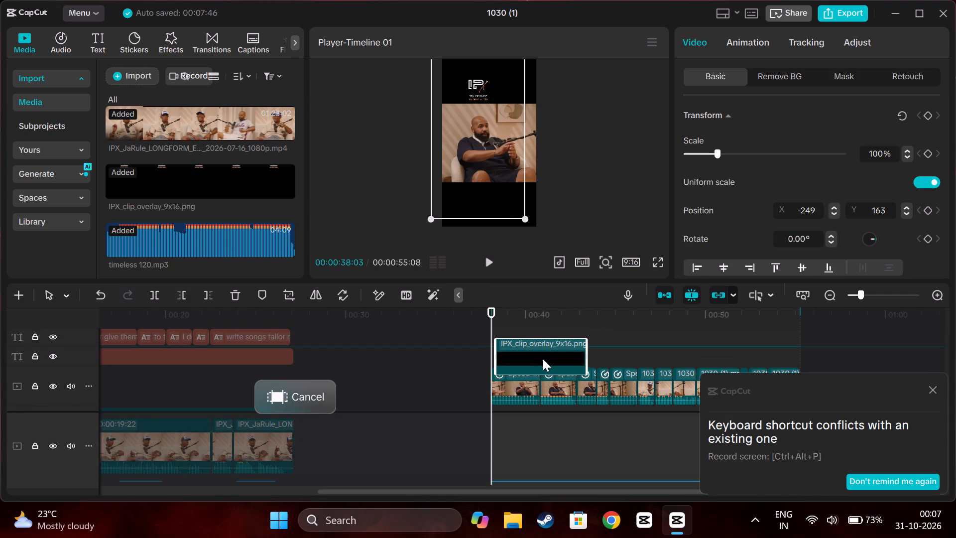
drag(543, 359, 540, 355)
Scale the overlay to 88% and place its logo in the picture's upper-left corner, at about X -729, Y -326.
drag(472, 83, 461, 115)
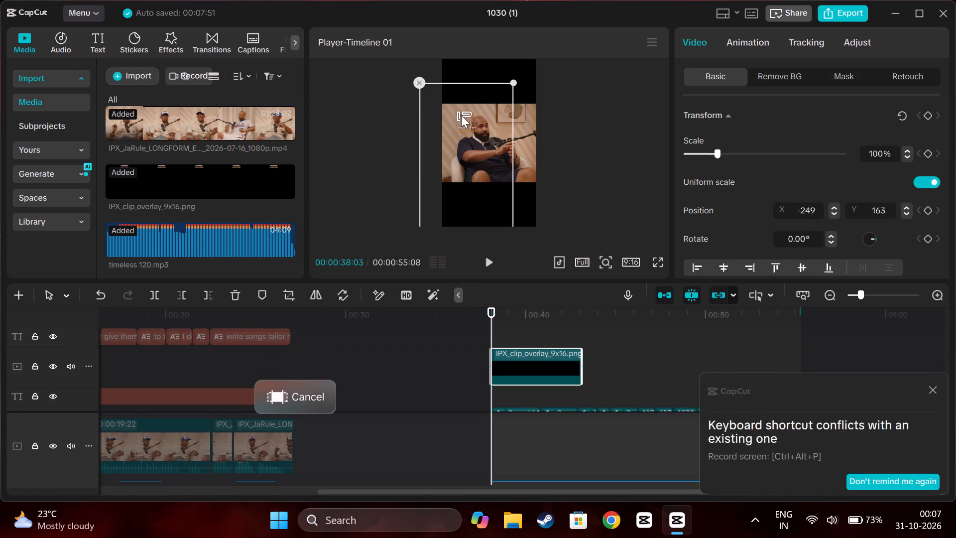
drag(461, 115, 455, 112)
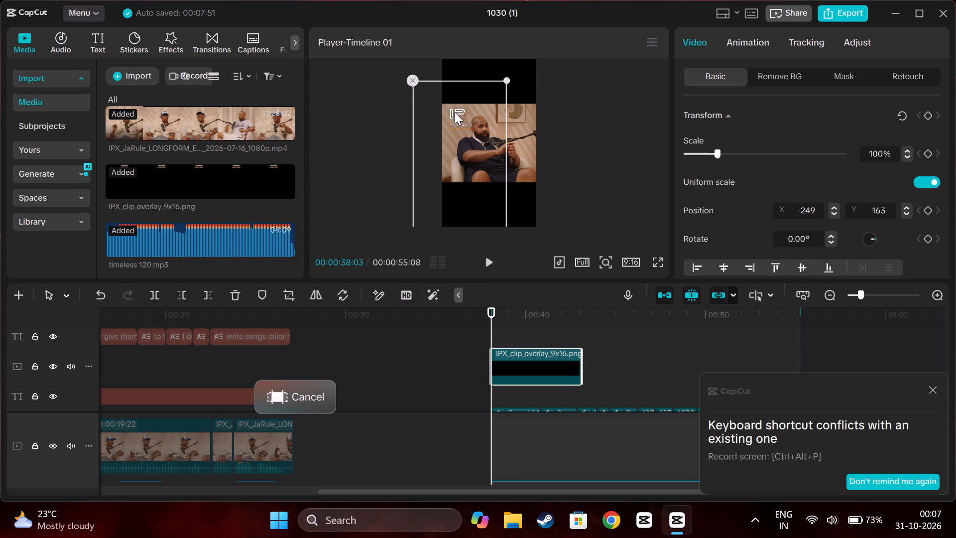
drag(455, 112, 453, 112)
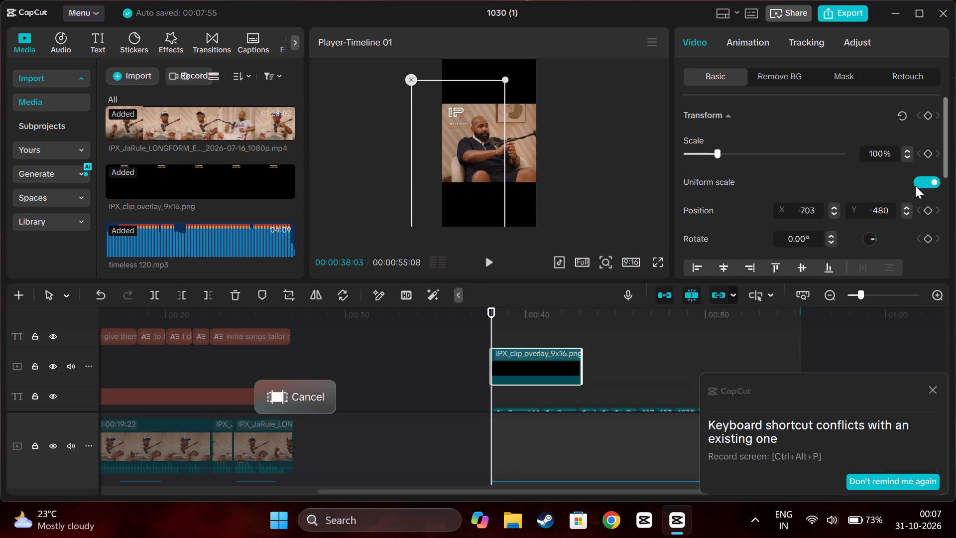
click(908, 153)
triple_click(907, 157)
triple_click(907, 157)
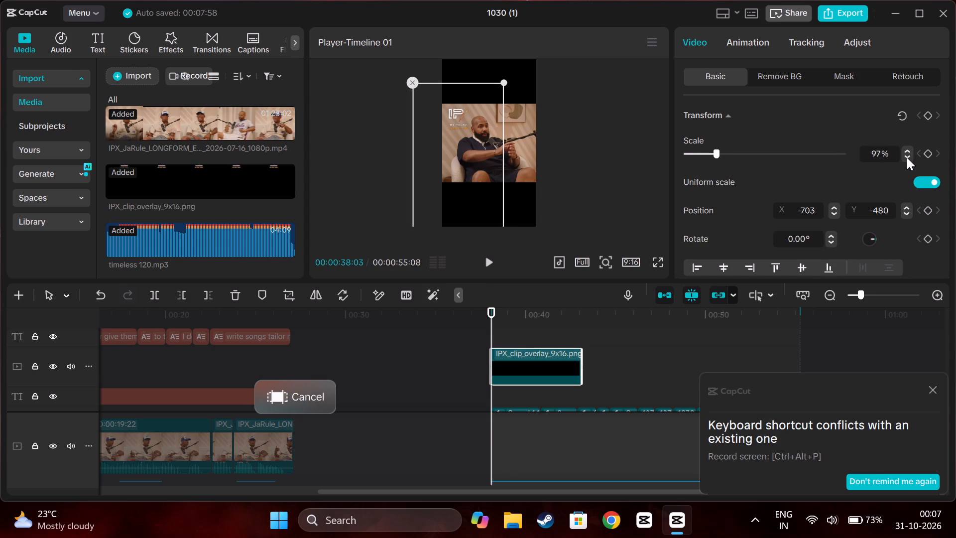
triple_click(907, 157)
click(907, 157)
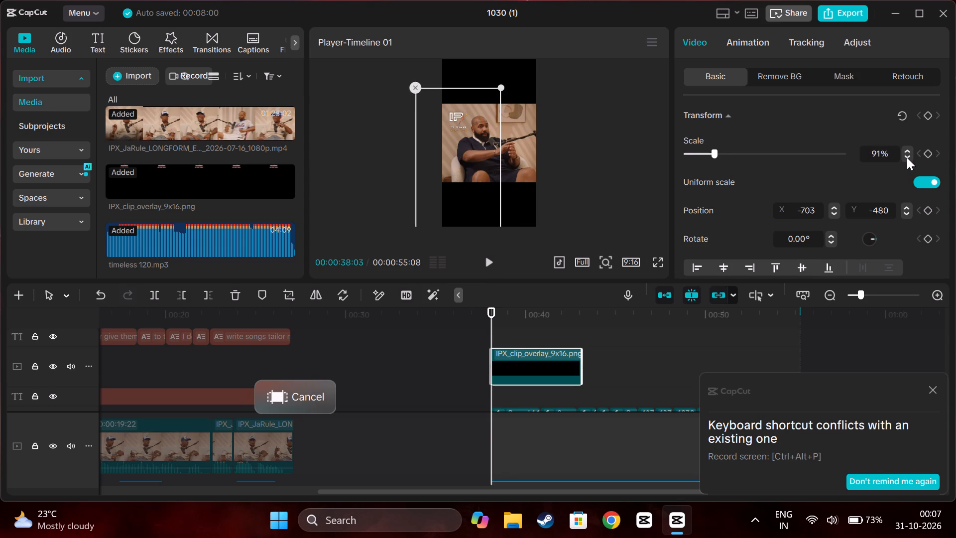
triple_click(907, 157)
drag(484, 168, 481, 161)
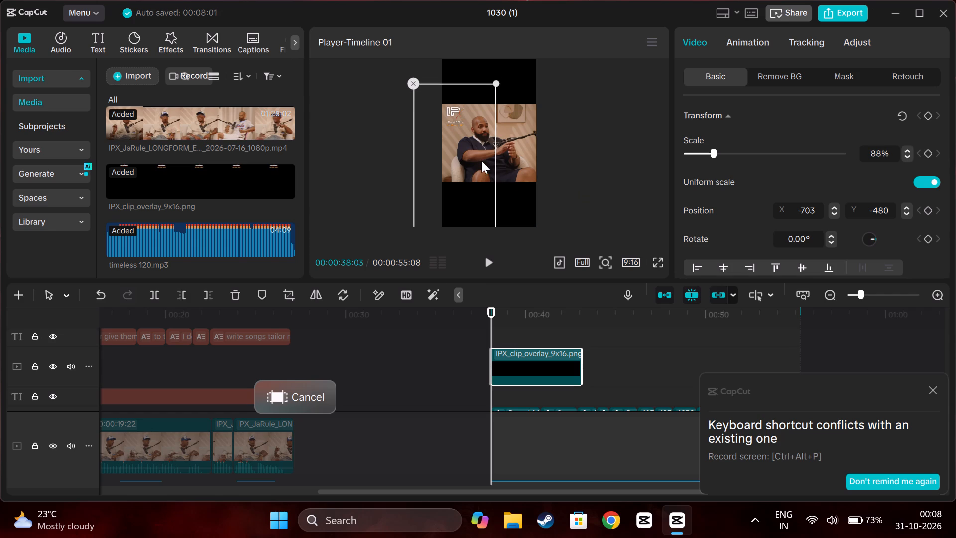
drag(481, 161, 483, 161)
click(597, 124)
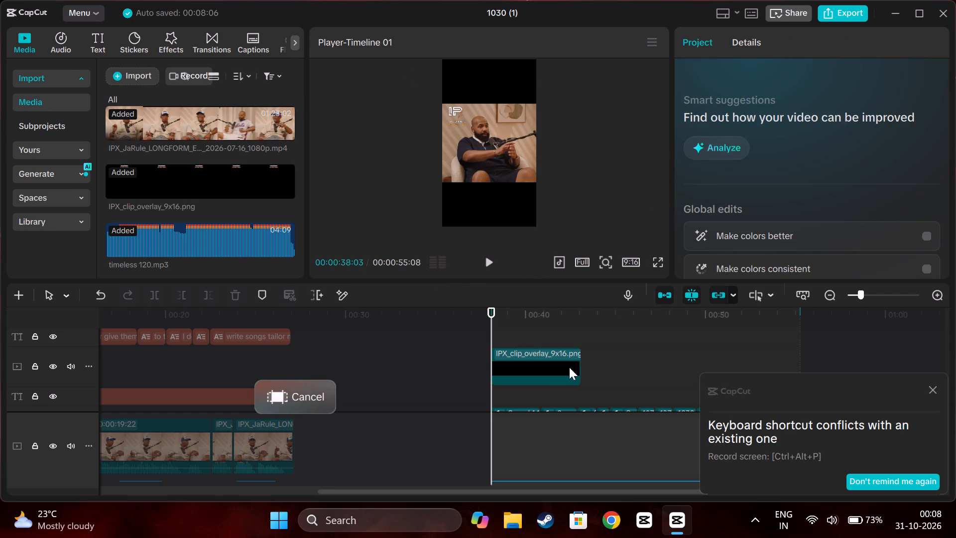
Extend the IPX_clip_overlay_9x16.png clip to the end of the 1030 (1).mp4 sequence.
drag(581, 368, 797, 383)
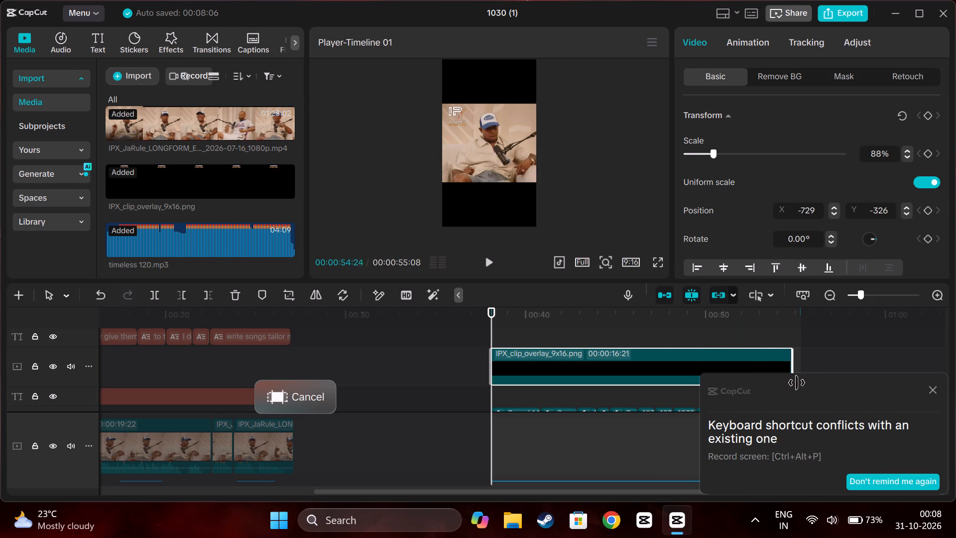
drag(797, 383, 799, 381)
Apply the Fade In entrance animation to the first 1030 (1).mp4 clip with a duration of 0.3 s.
scroll(598, 429, down, 3)
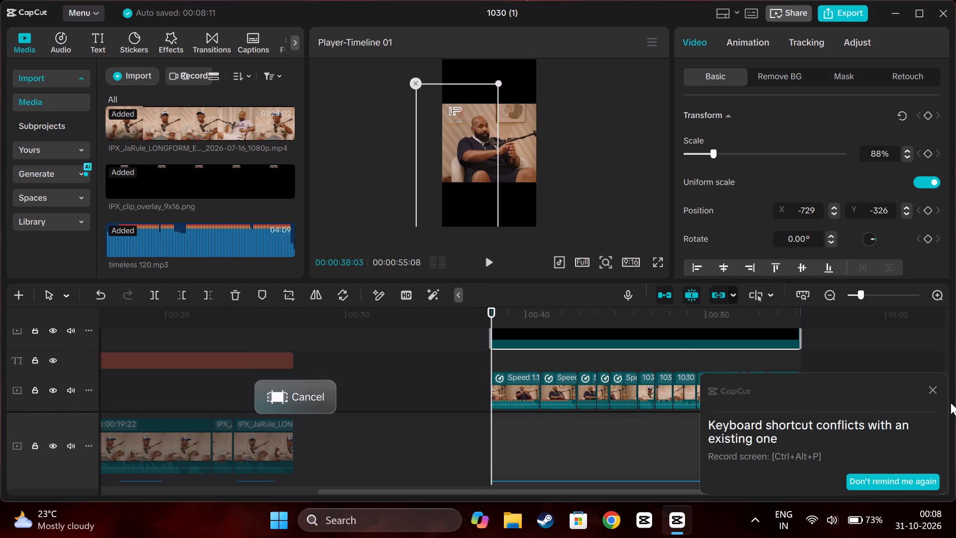
click(935, 390)
click(509, 378)
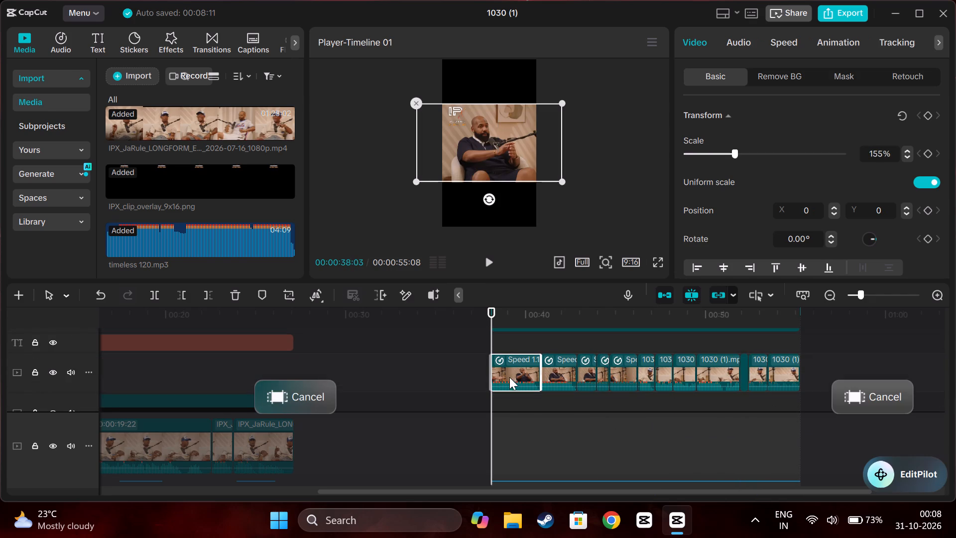
click(826, 34)
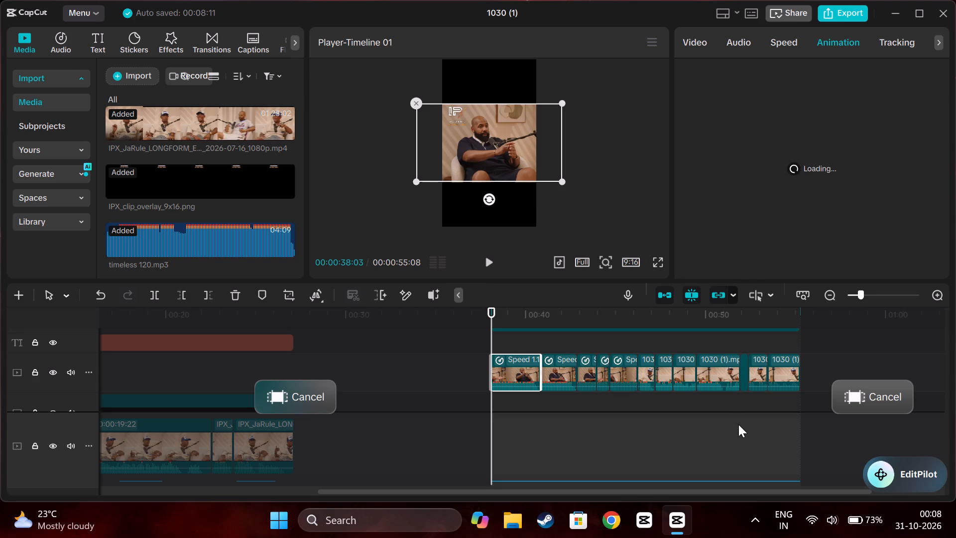
click(764, 192)
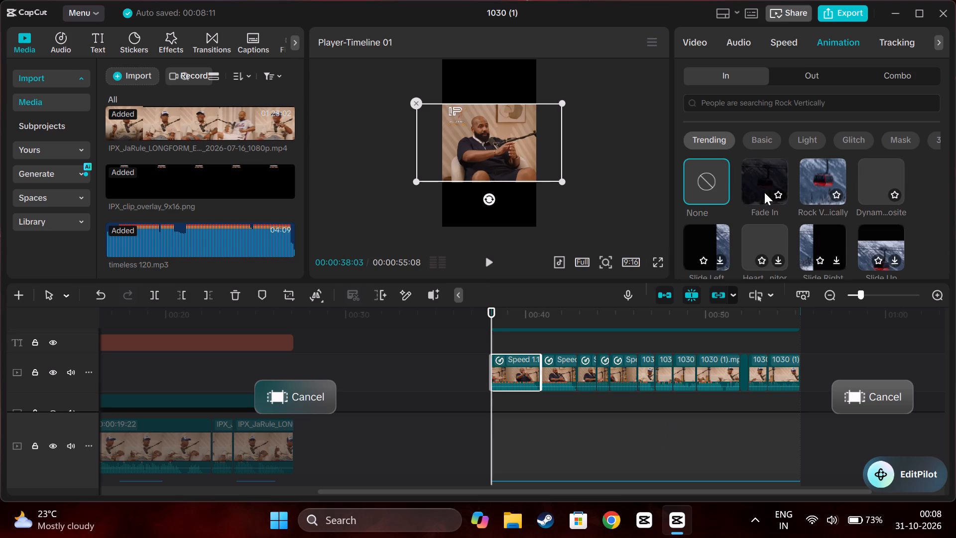
double_click(771, 268)
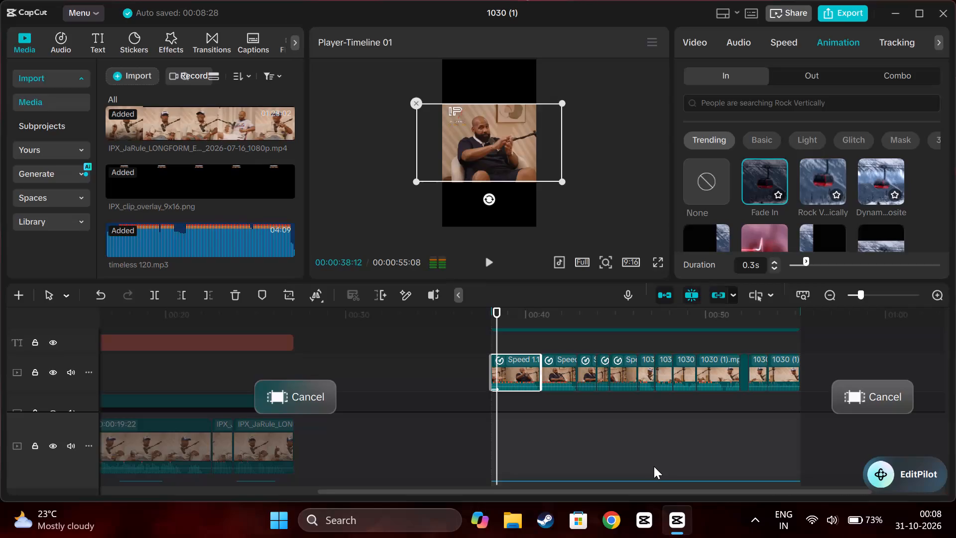
Play the 1030 (1).mp4 sequence from its start at 00:00:38:03 to check the opening fade-in.
click(564, 426)
drag(564, 426, 515, 431)
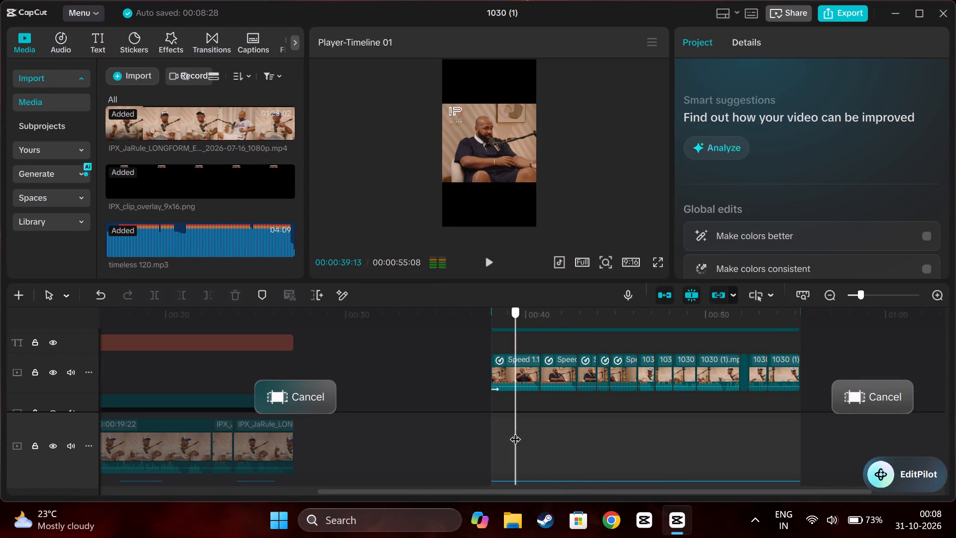
drag(515, 431, 487, 433)
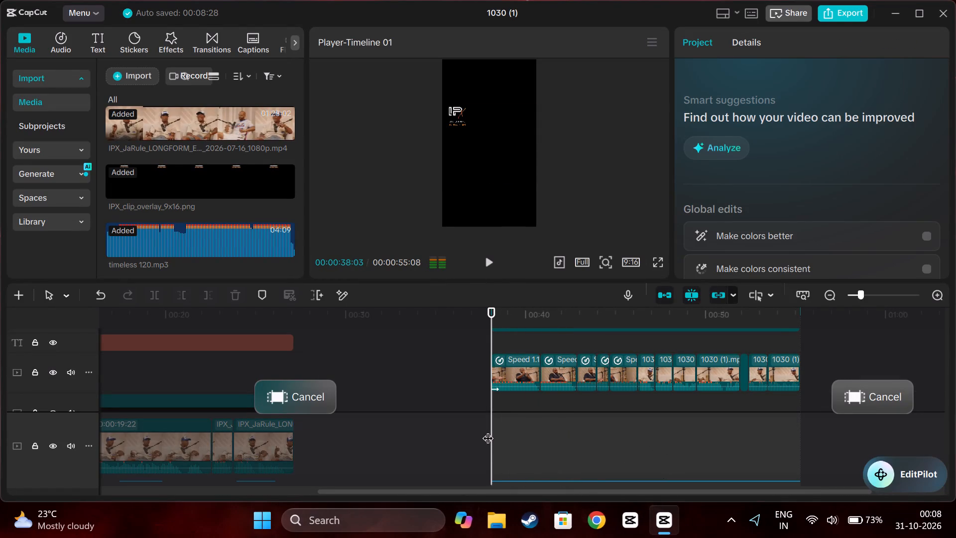
key(space)
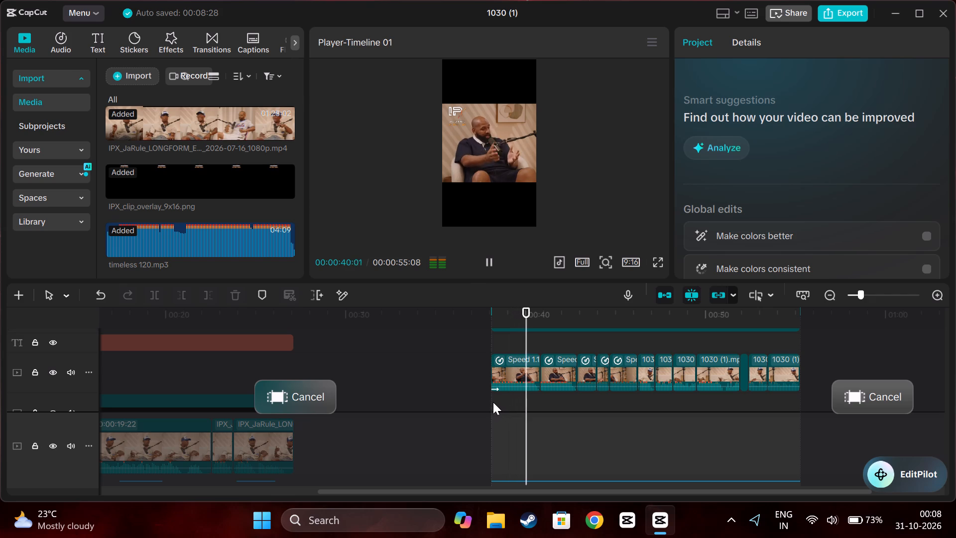
key(space)
Mute the timeless 120.mp3 audio track.
click(526, 418)
scroll(526, 422, down, 3)
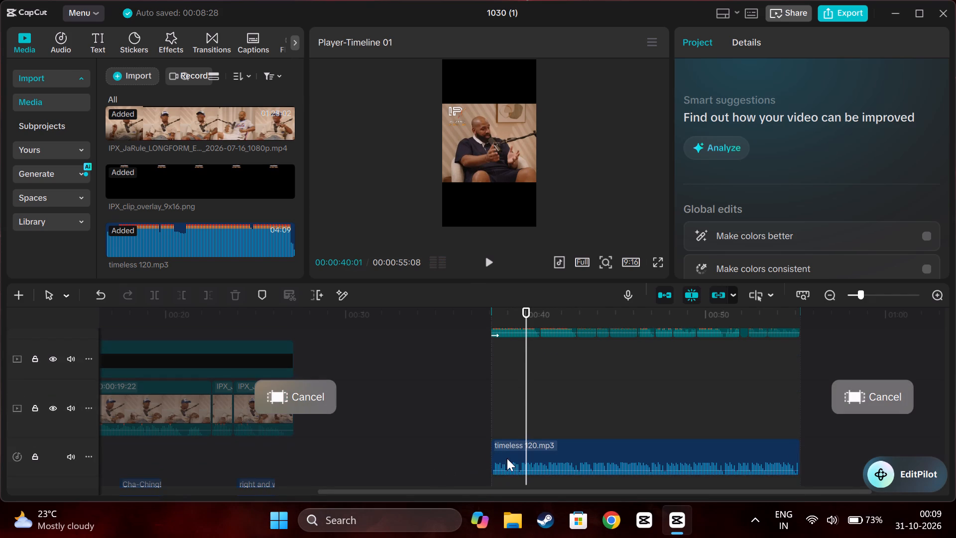
click(68, 457)
From the sequence start at 00:00:38:03, look through the Trending and NEW caption templates for a suitable style.
scroll(460, 456, up, 4)
click(608, 448)
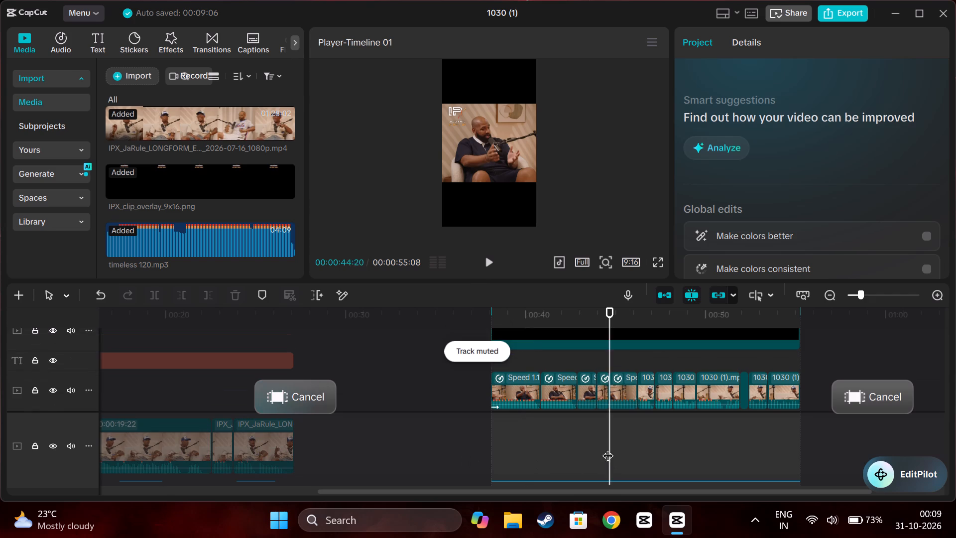
drag(606, 446, 490, 454)
scroll(174, 330, up, 4)
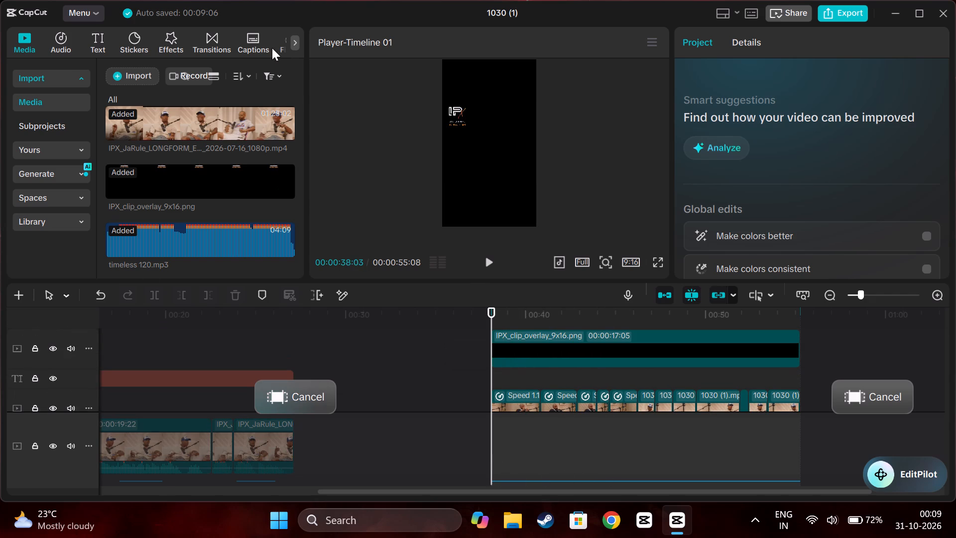
click(253, 39)
click(36, 104)
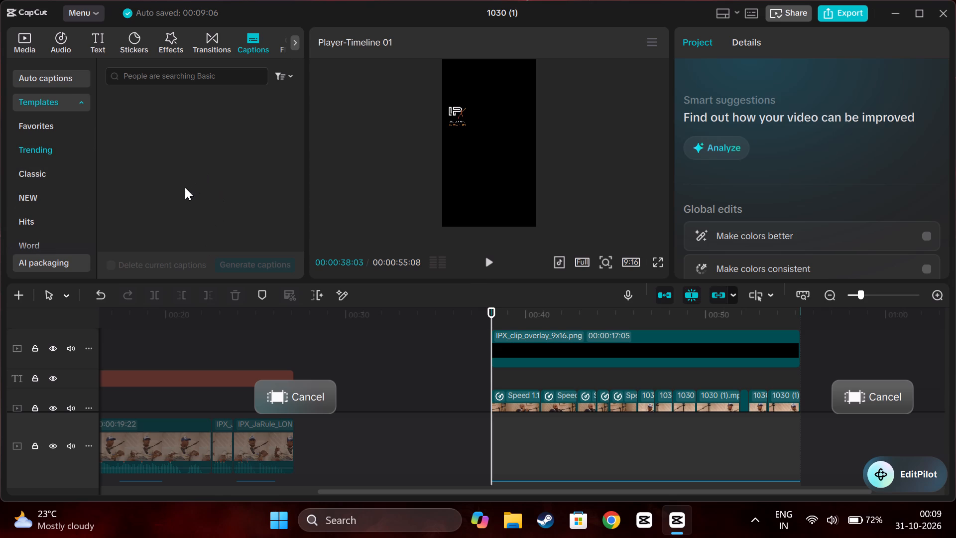
scroll(182, 186, down, 4)
scroll(182, 186, up, 3)
scroll(182, 186, down, 3)
scroll(182, 186, up, 3)
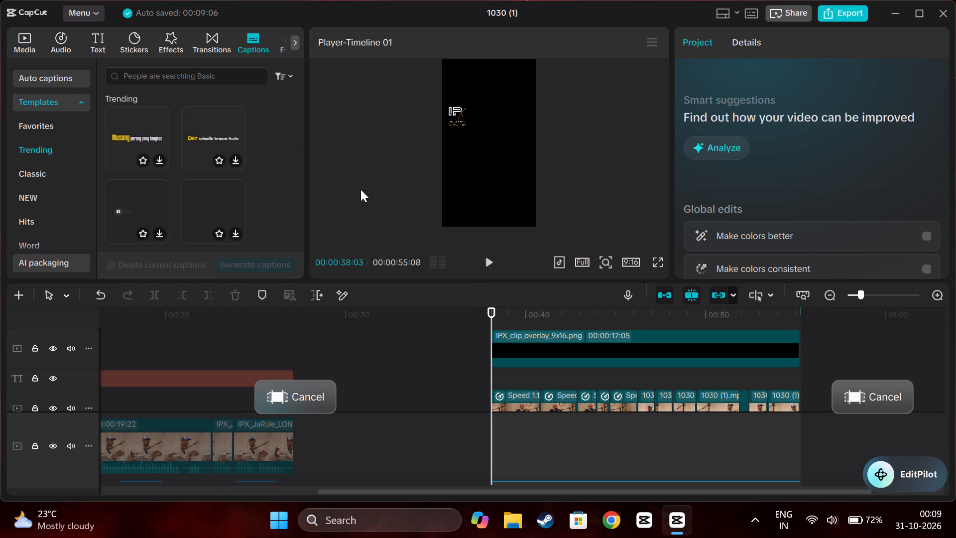
scroll(261, 182, down, 4)
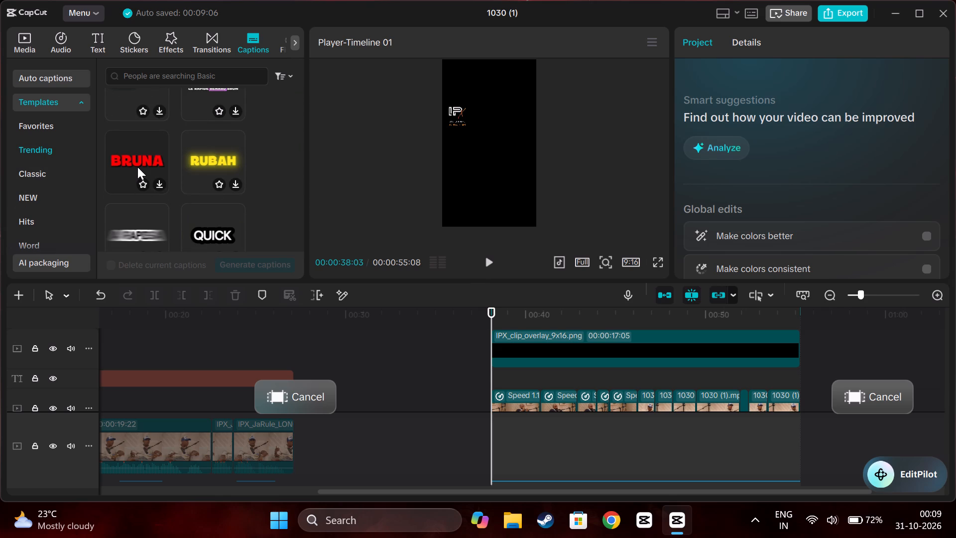
click(47, 191)
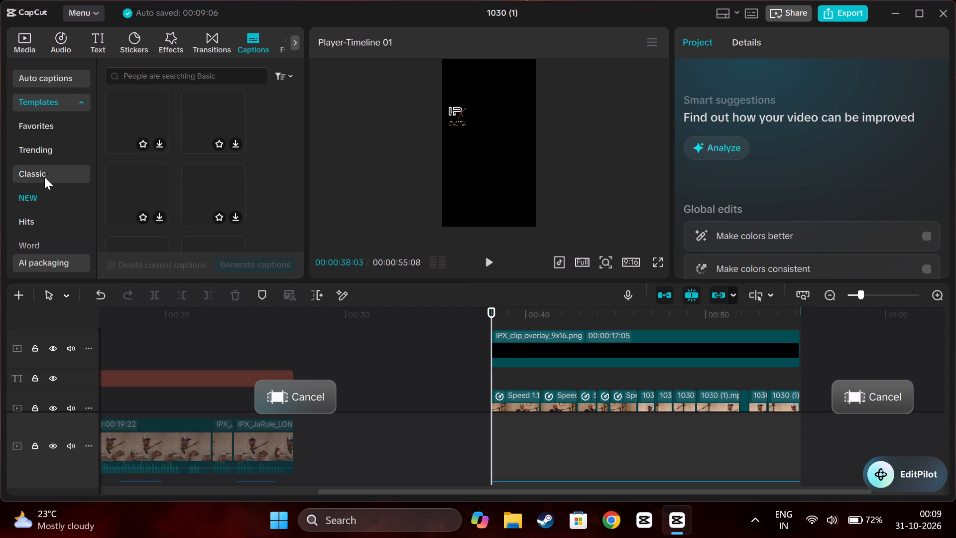
scroll(229, 153, down, 2)
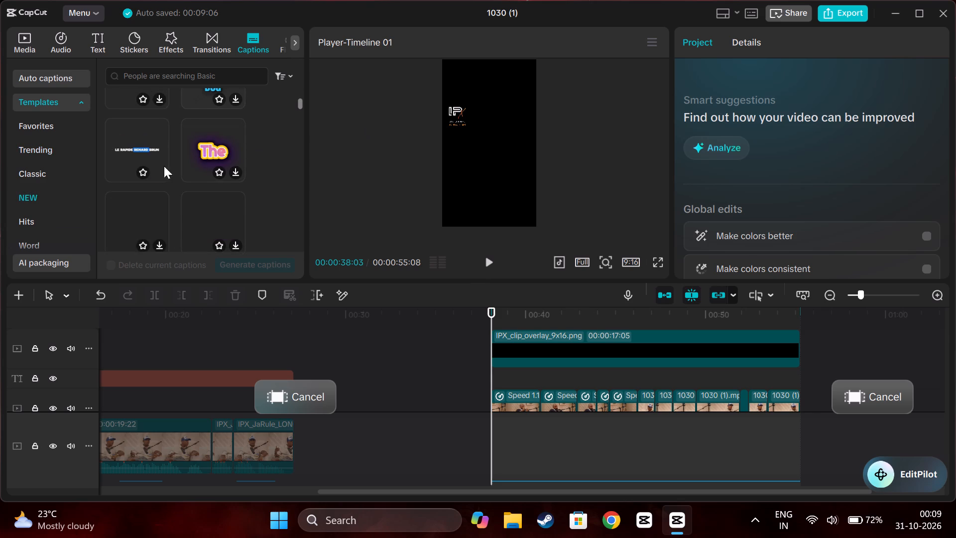
Generate captions using the Classic caption template with plain bold white QUICK lettering, keeping the current captions.
click(35, 172)
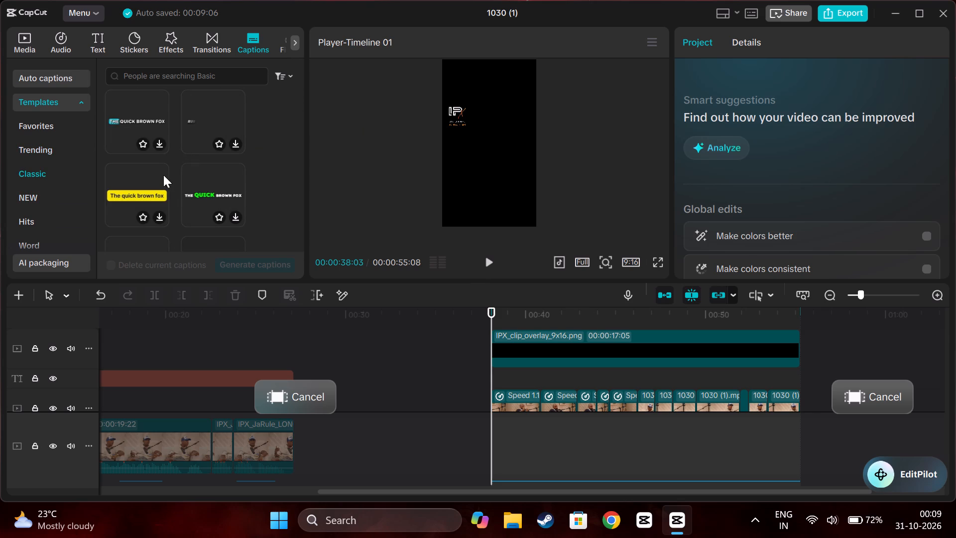
scroll(162, 162, down, 3)
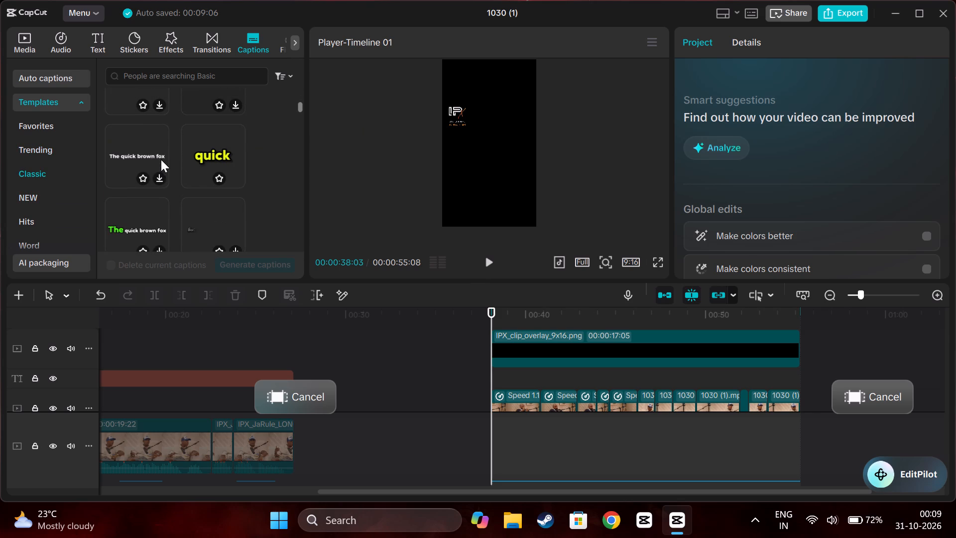
scroll(161, 158, down, 3)
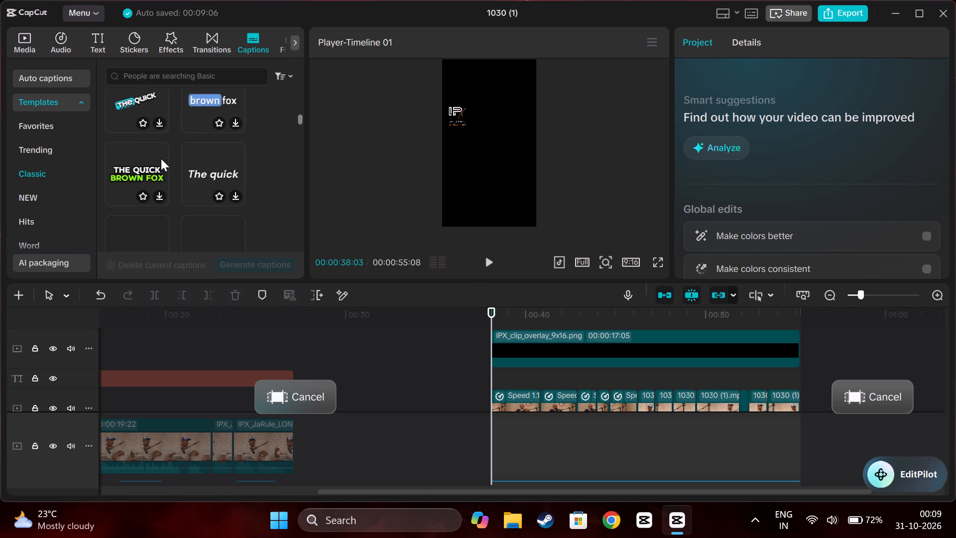
scroll(161, 158, down, 1)
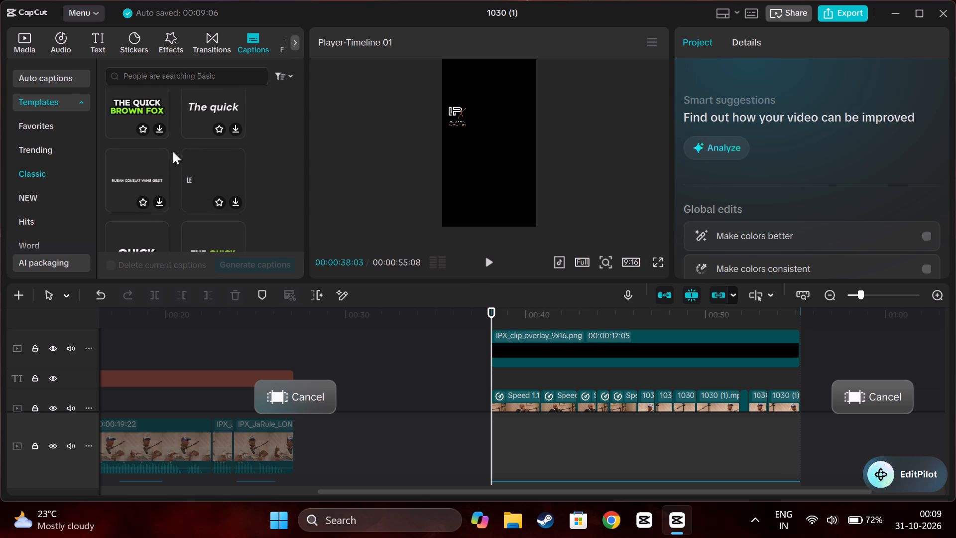
scroll(173, 151, down, 1)
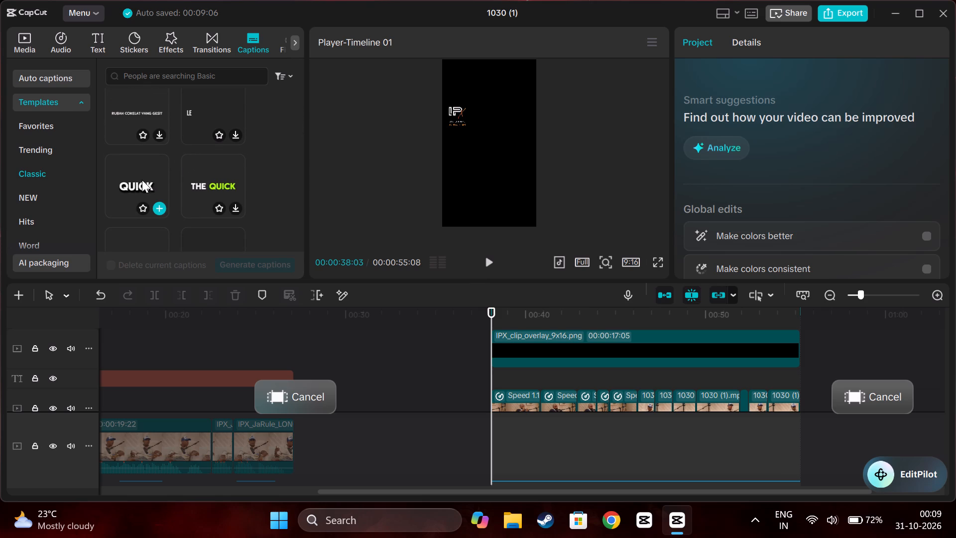
click(148, 178)
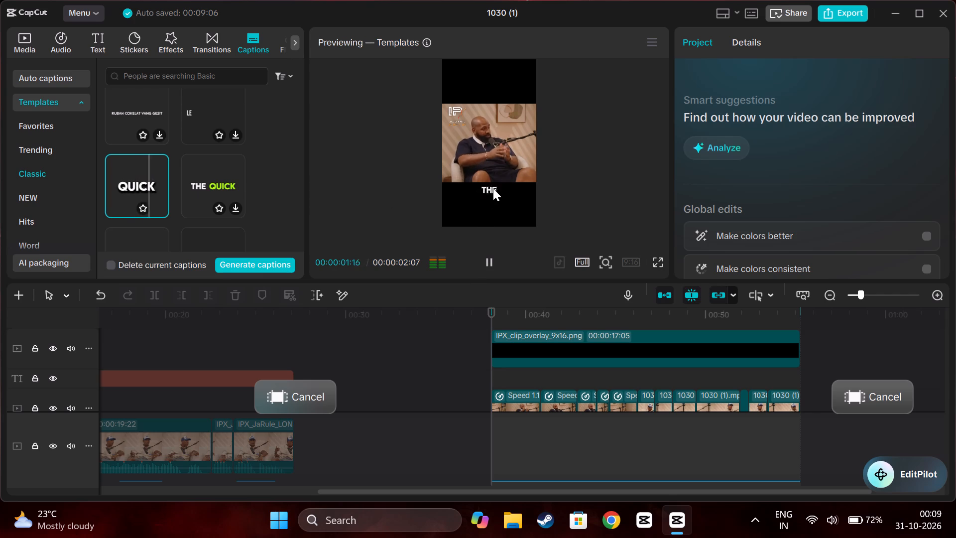
click(493, 188)
click(257, 259)
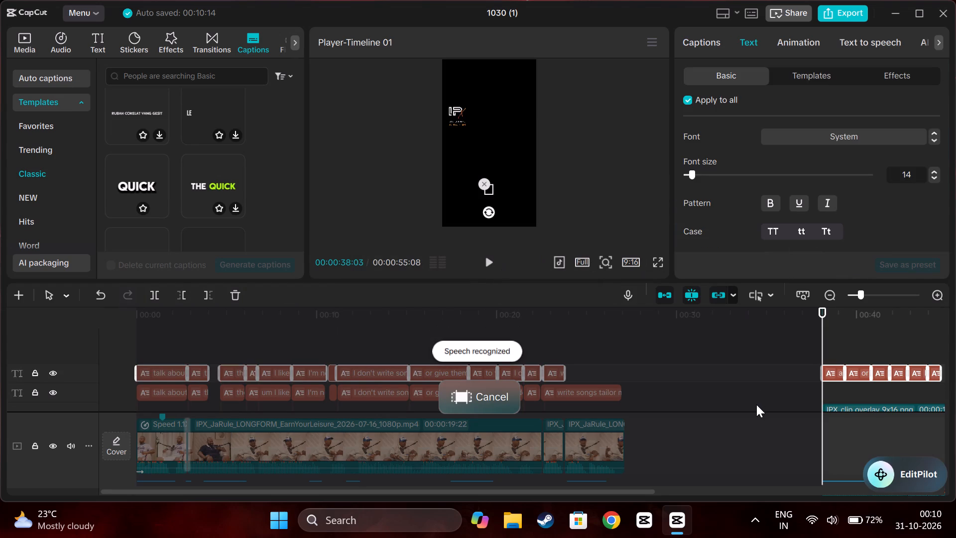
Play the 1030 (1).mp4 sequence from its start to check the generated captions against the speech.
scroll(754, 404, left, 3)
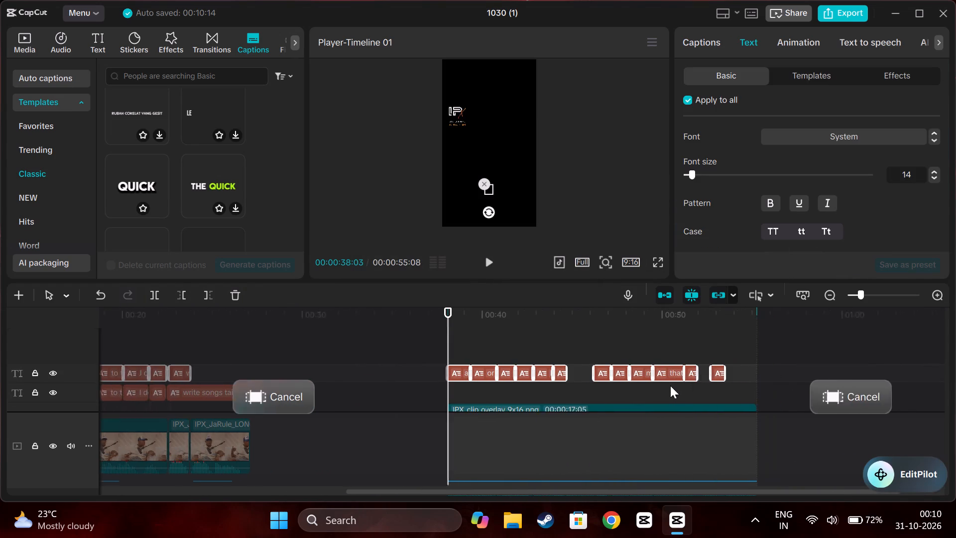
click(618, 335)
drag(596, 330, 453, 338)
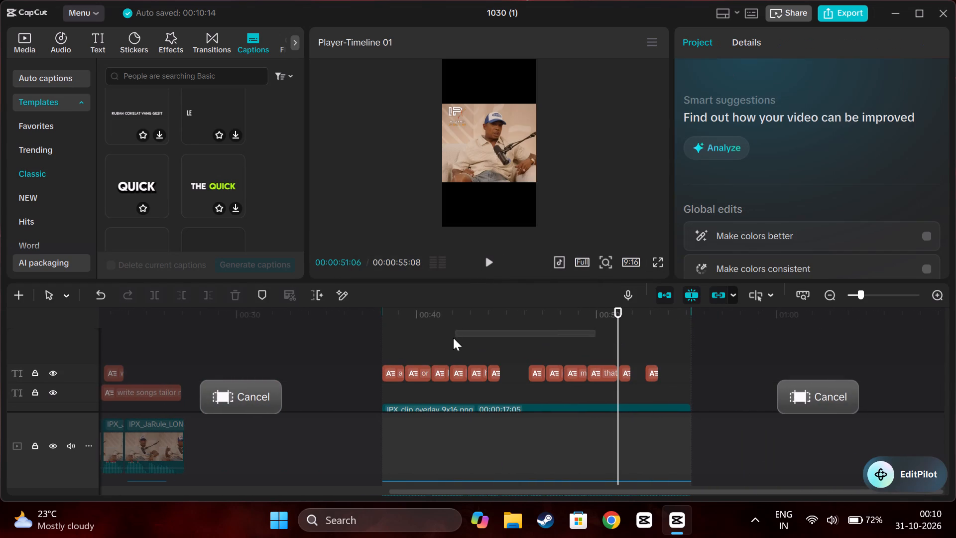
click(444, 338)
drag(444, 338, 379, 351)
key(space)
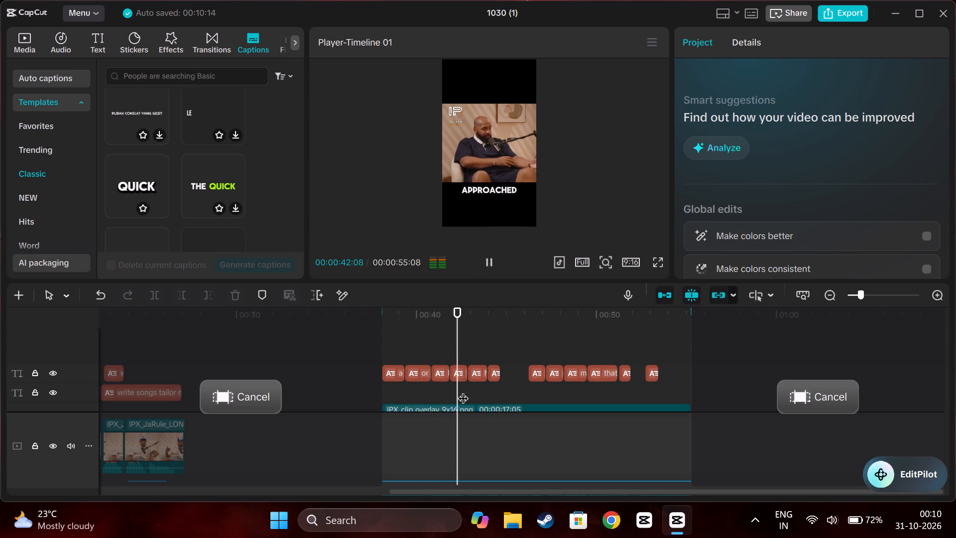
scroll(503, 406, down, 4)
scroll(502, 383, up, 2)
scroll(499, 381, down, 1)
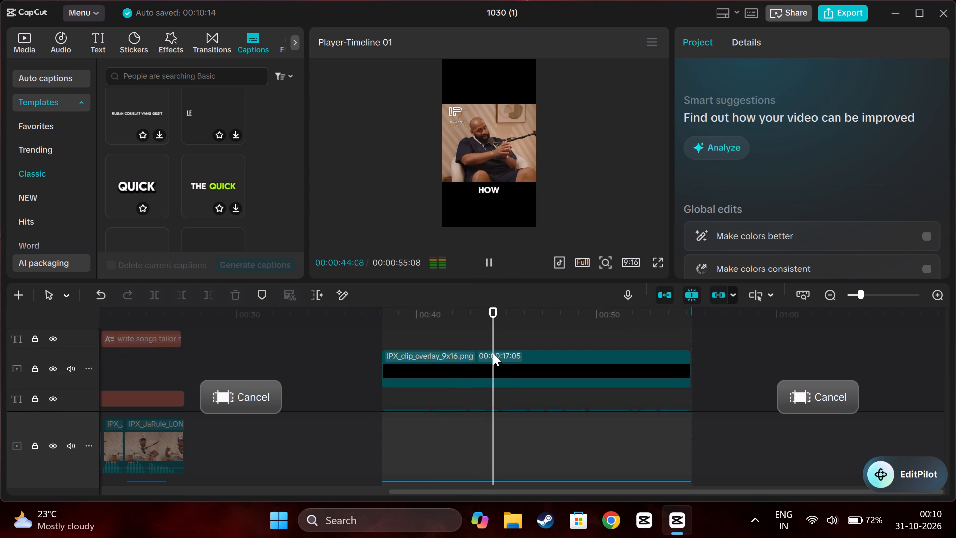
scroll(493, 352, up, 2)
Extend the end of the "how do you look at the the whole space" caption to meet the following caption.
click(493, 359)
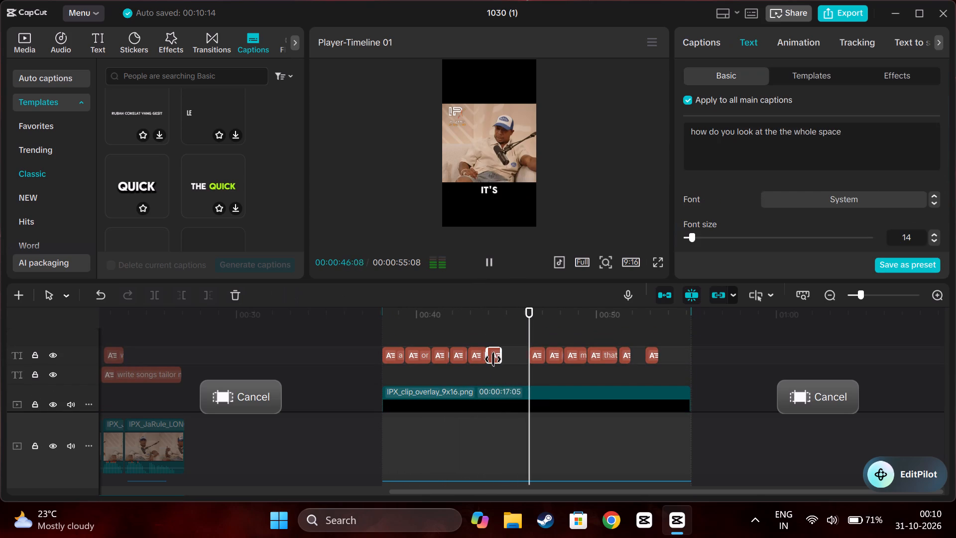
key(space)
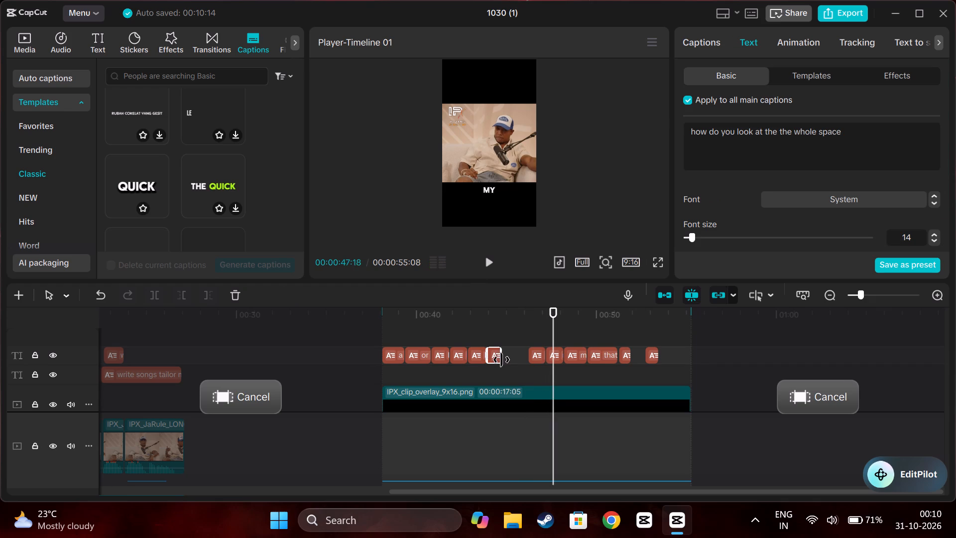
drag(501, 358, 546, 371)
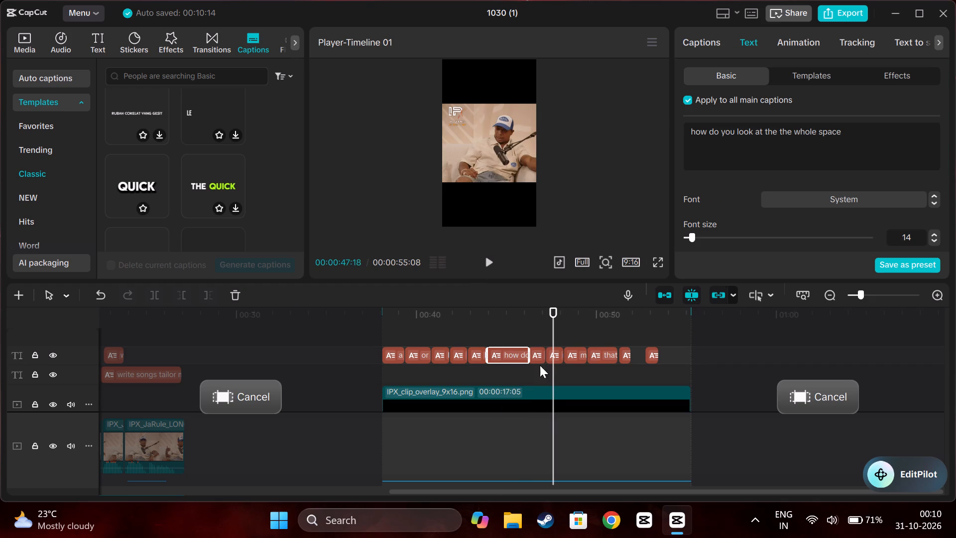
Replay the sequence from the extended caption onward to check the caption timing against the speech.
click(483, 317)
key(space)
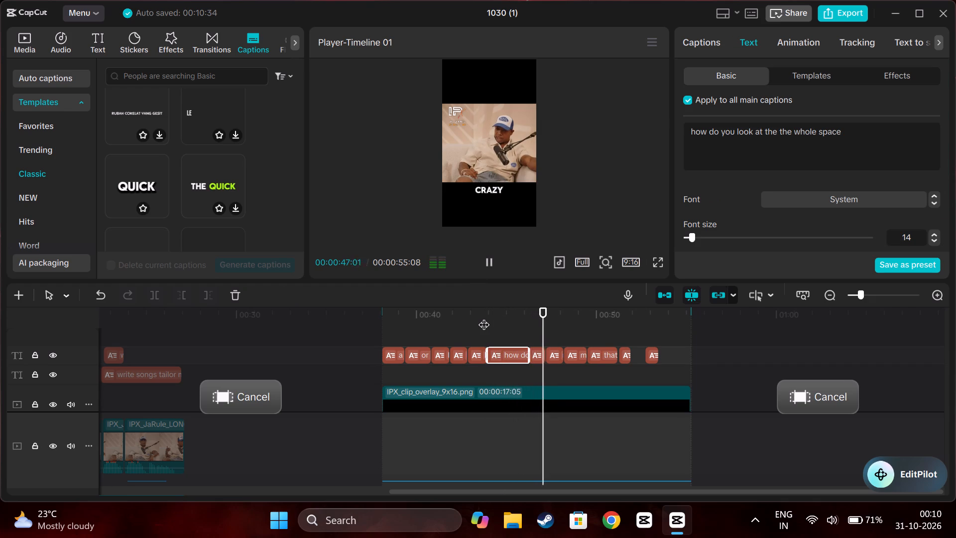
click(483, 317)
key(space)
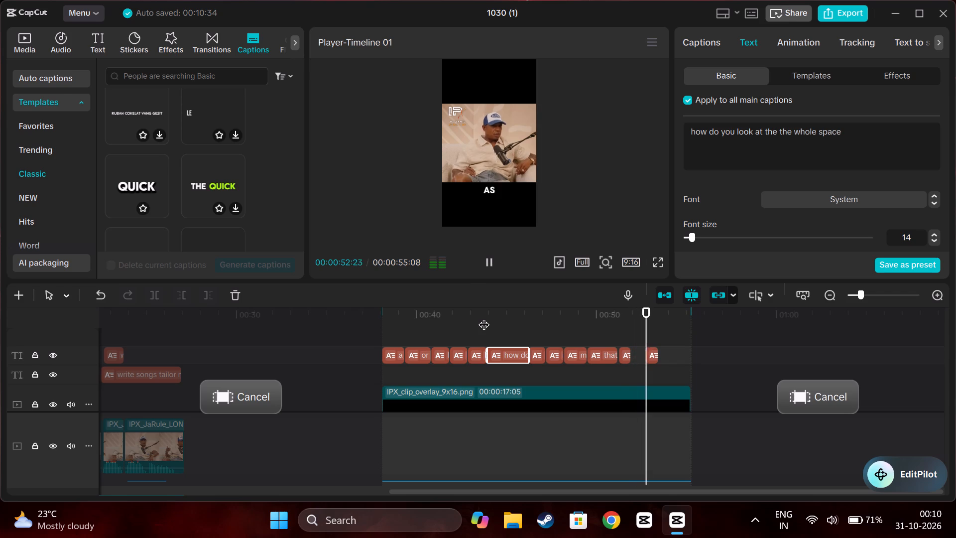
click(483, 317)
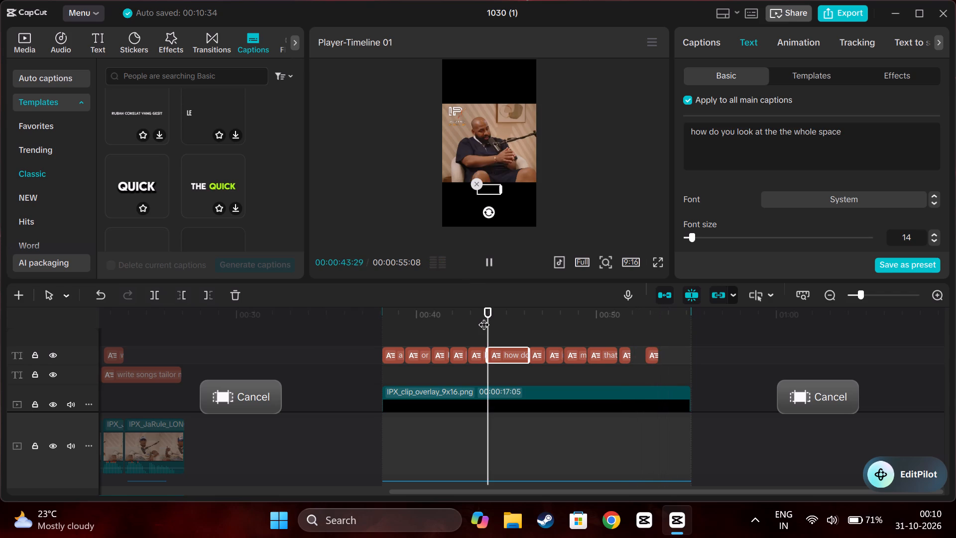
drag(483, 317, 455, 321)
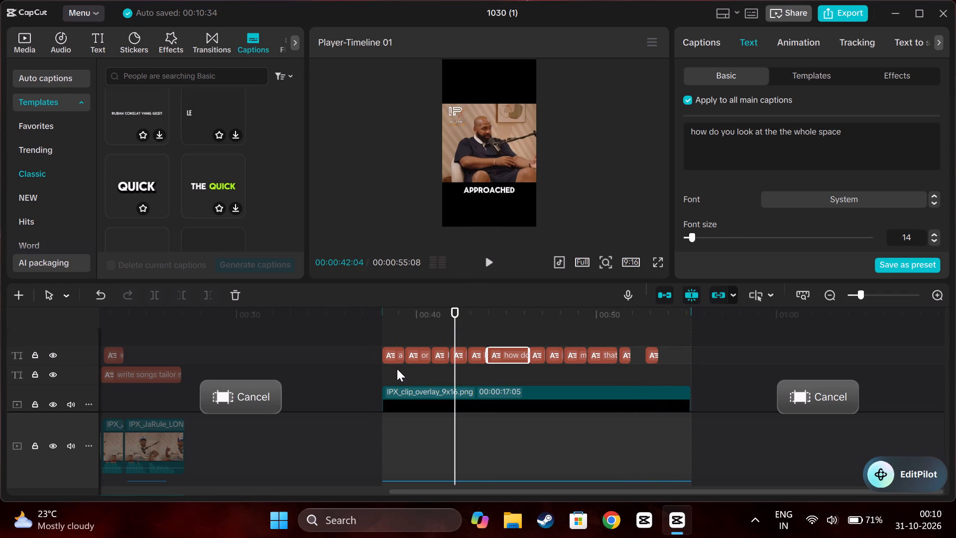
Delete all the generated captions above the 1030 (1).mp4 sequence.
drag(397, 369, 661, 359)
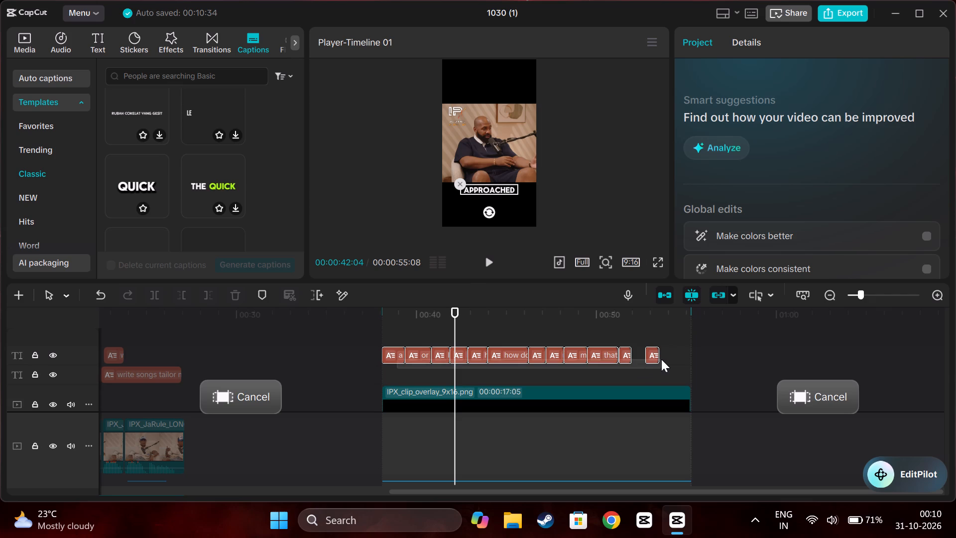
drag(661, 359, 663, 349)
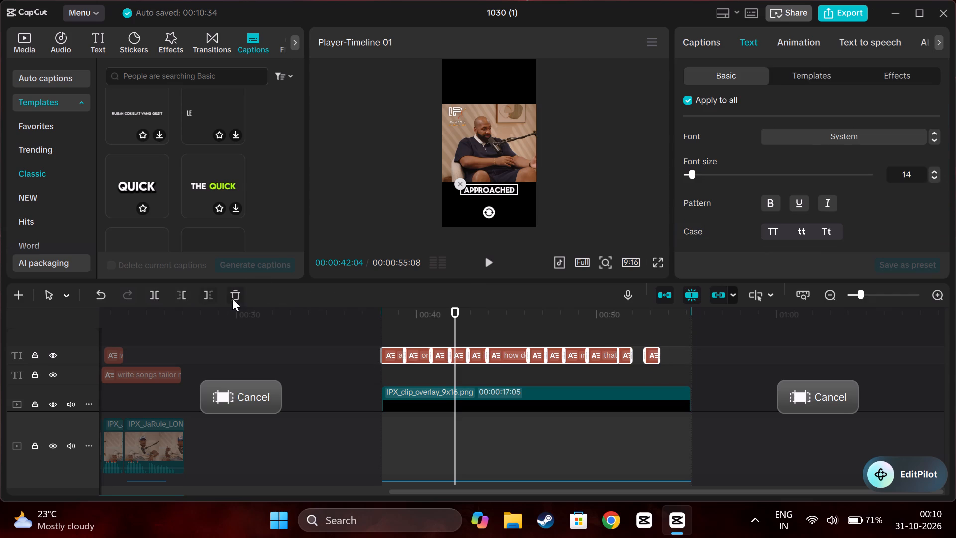
click(233, 296)
Scrub through the caption-free 1030 (1).mp4 sequence to check its picture and logo overlay.
scroll(559, 382, down, 5)
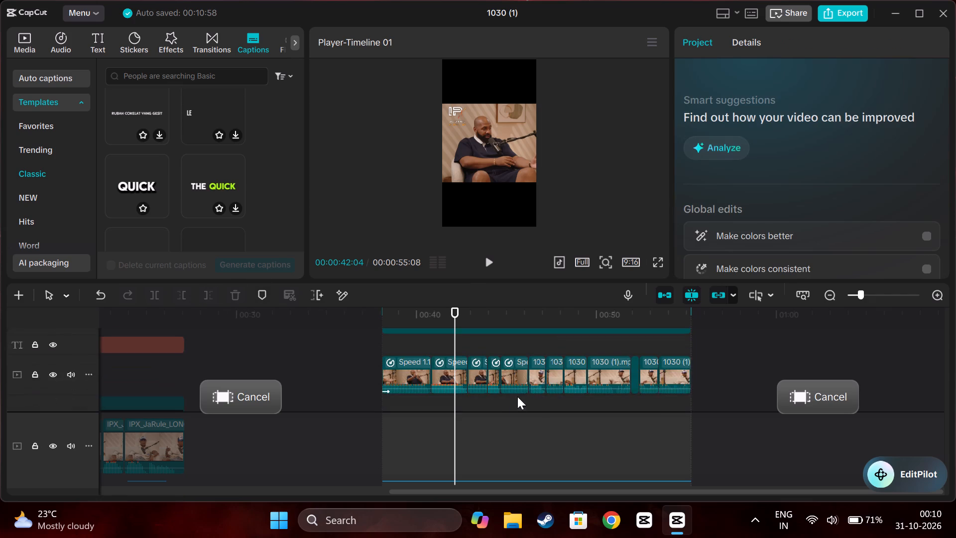
scroll(513, 402, down, 5)
scroll(503, 402, up, 4)
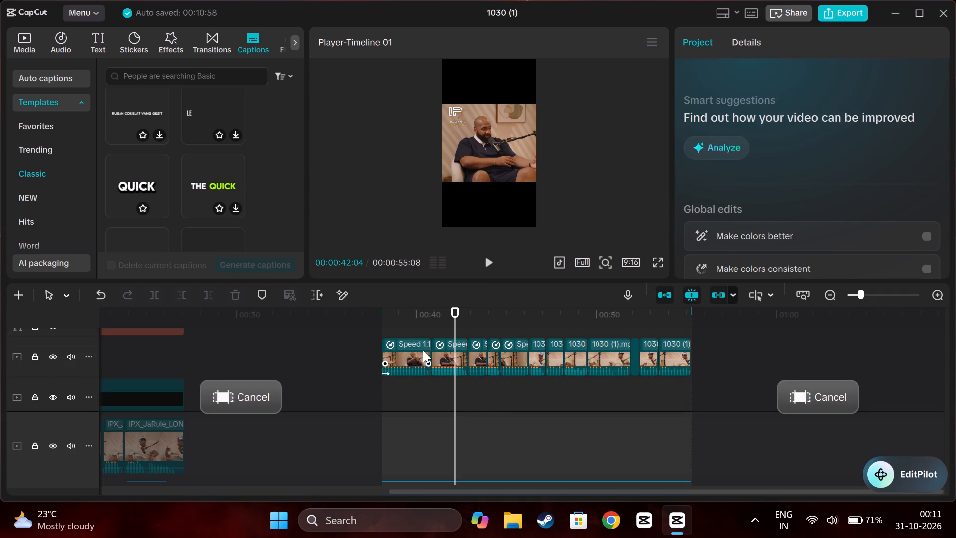
scroll(424, 383, up, 5)
click(441, 338)
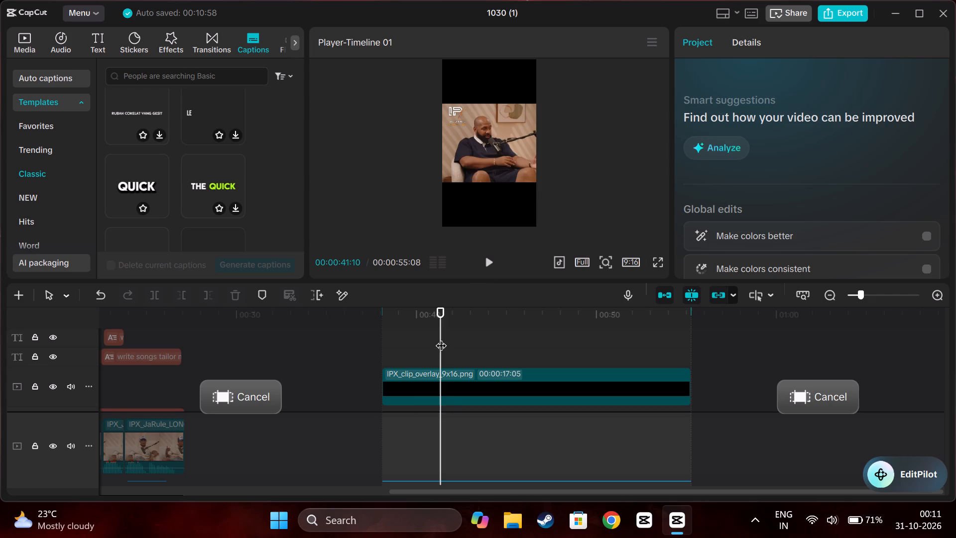
drag(441, 338, 384, 345)
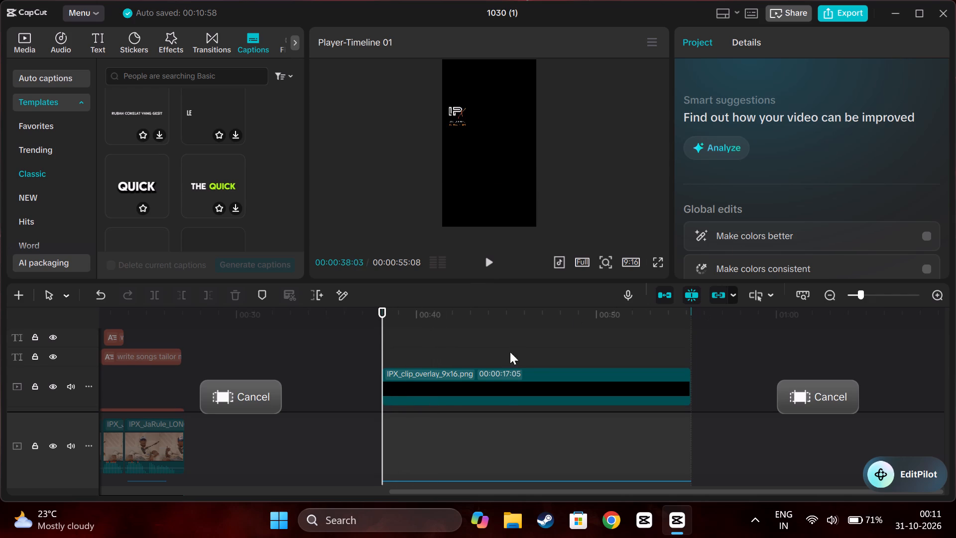
click(508, 352)
drag(508, 352, 543, 356)
Export the timeline as 1030 (1)(2), a 1080P H.264 mp4 at 60fps, and leave the export window.
click(848, 13)
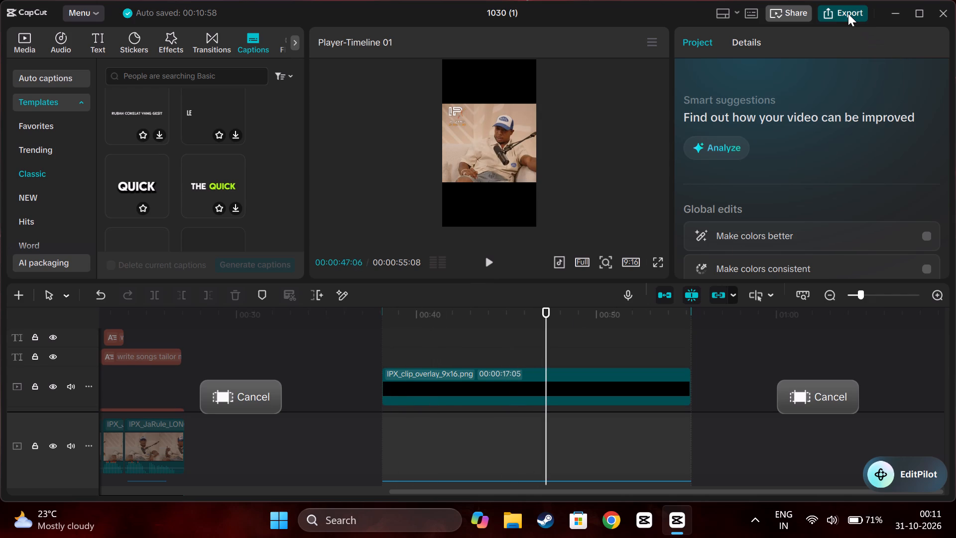
click(684, 351)
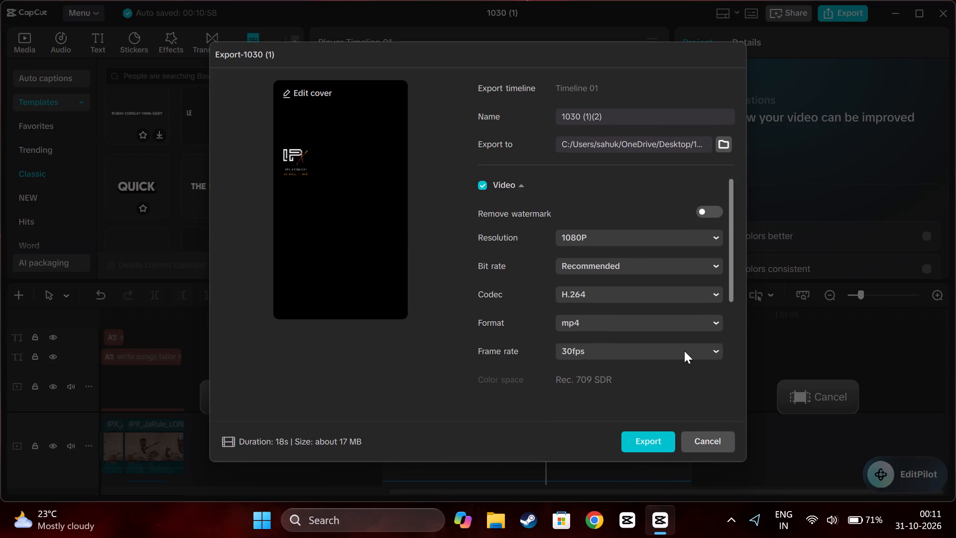
click(612, 330)
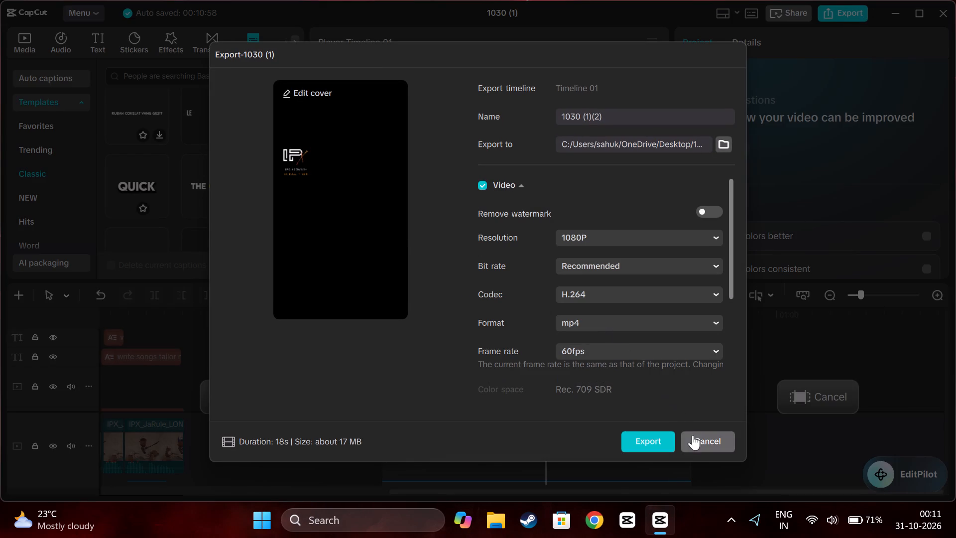
click(666, 439)
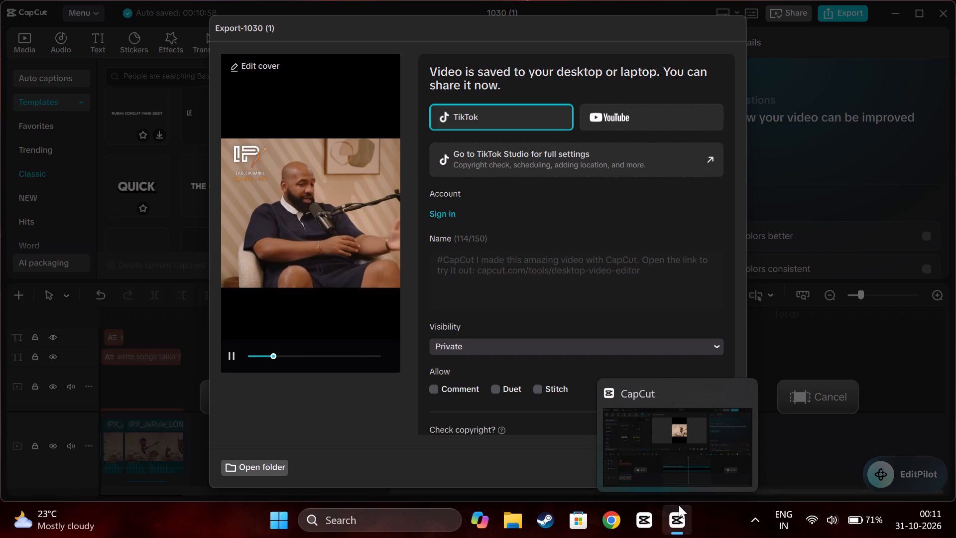
click(748, 396)
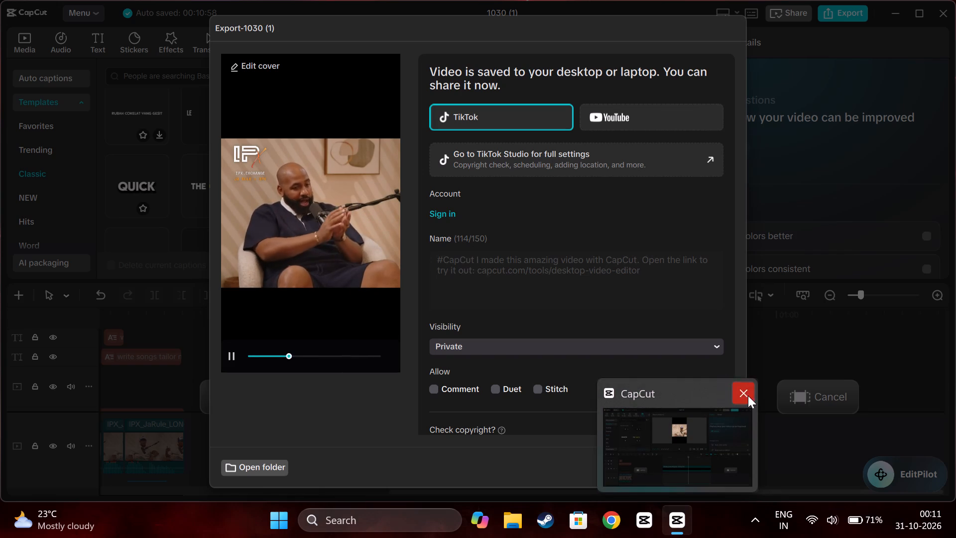
click(712, 463)
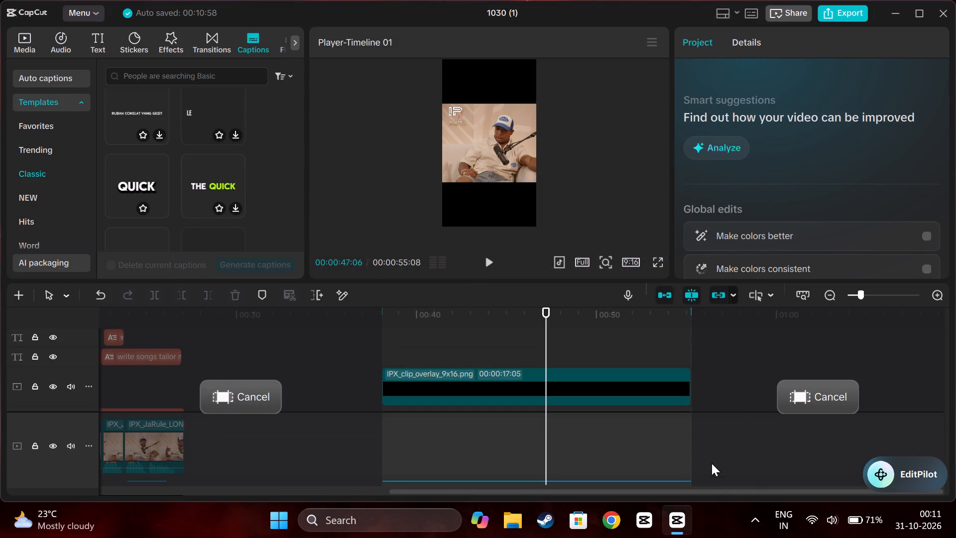
Generate captions for the 1030 (1).mp4 sequence using the Classic "THE QUICK" template with white and green text.
drag(547, 438, 441, 443)
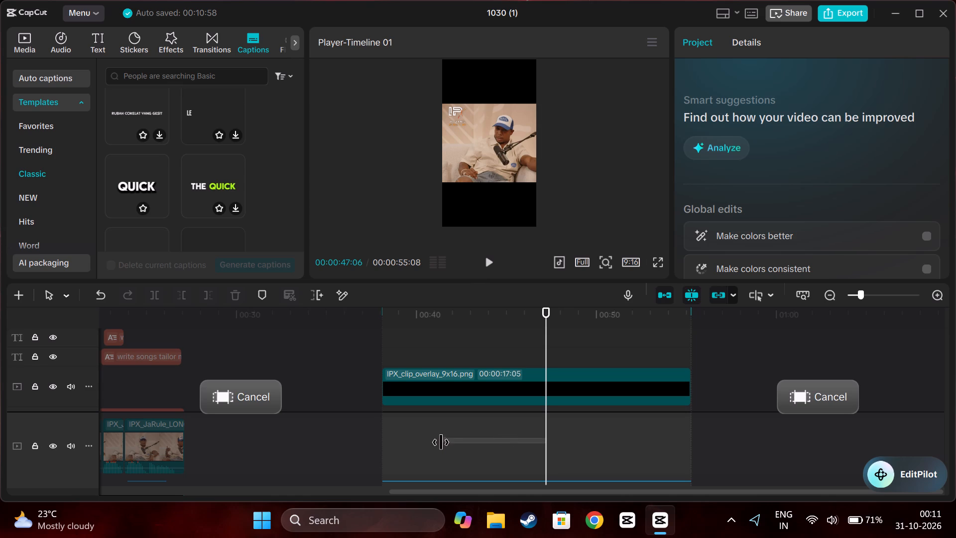
drag(545, 349, 388, 350)
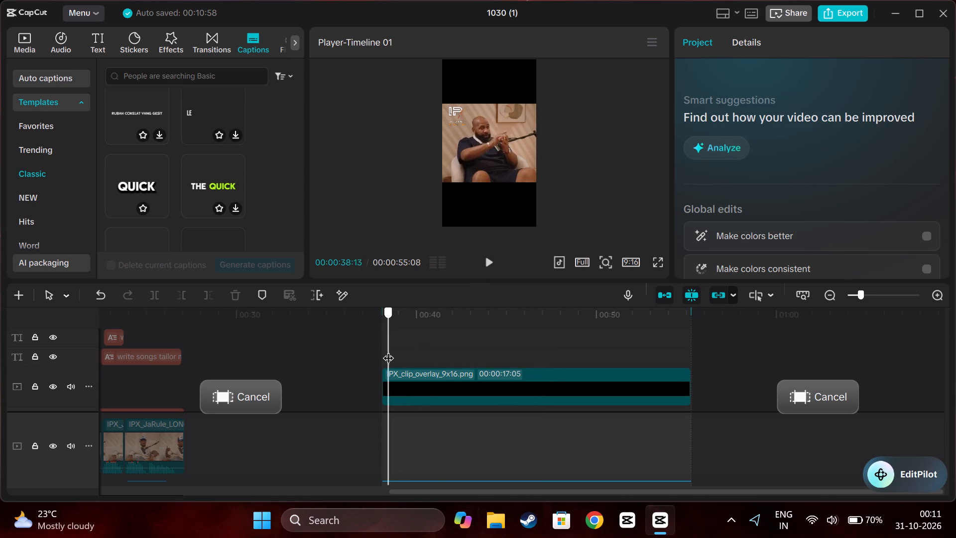
drag(388, 350, 383, 350)
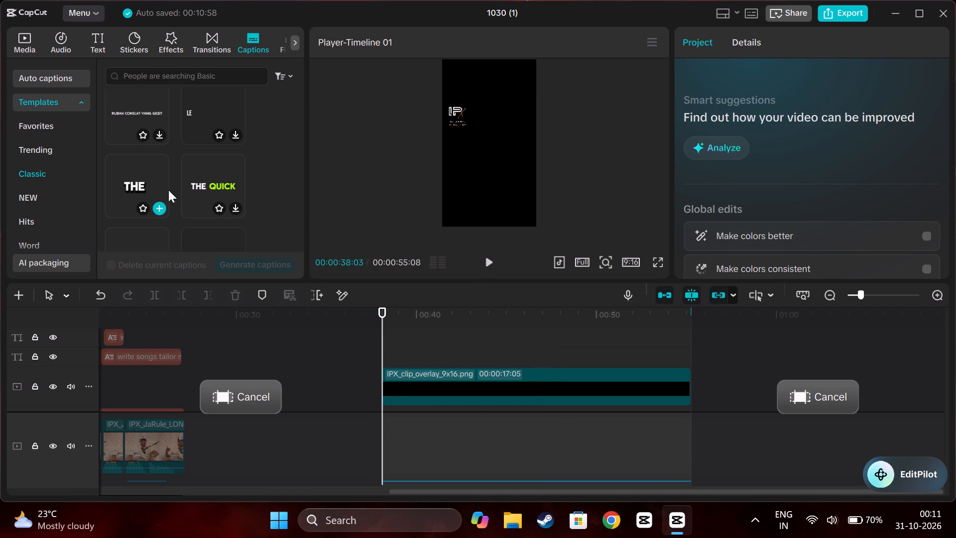
click(221, 183)
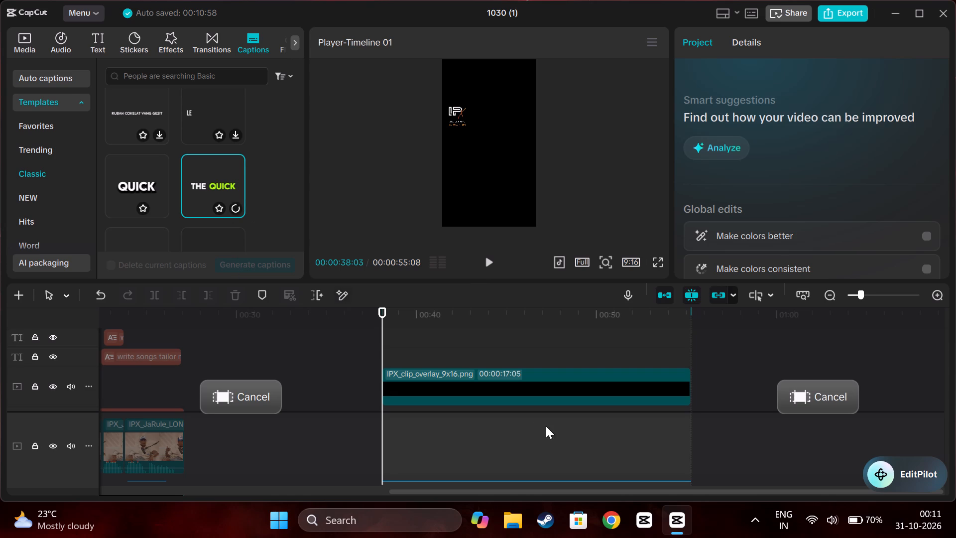
scroll(466, 397, down, 6)
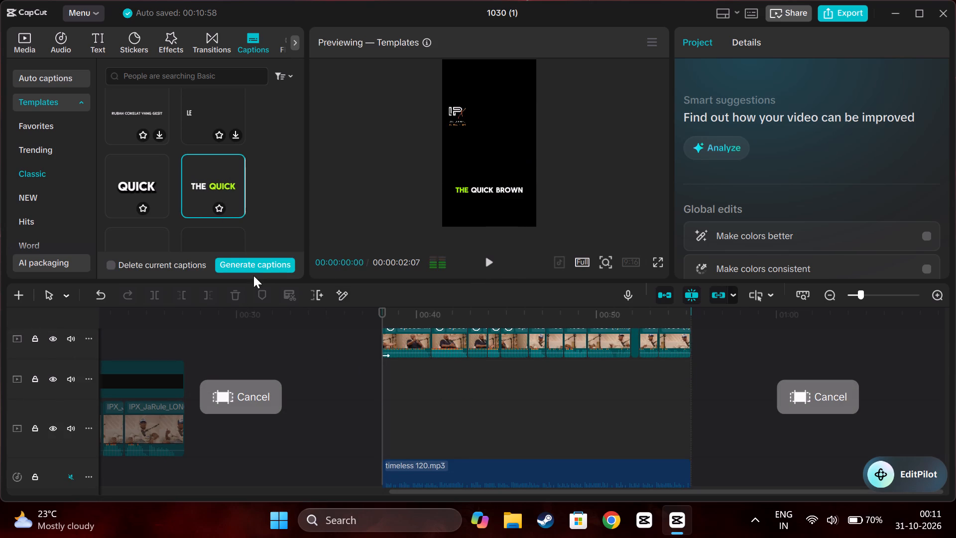
click(249, 260)
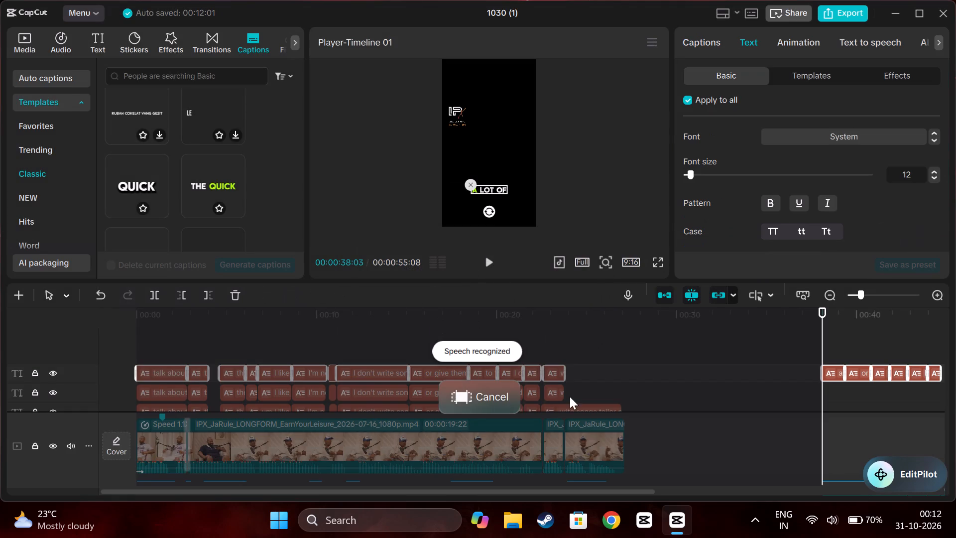
Play the sequence from its start to check the newly generated captions against the speech.
scroll(681, 383, left, 1)
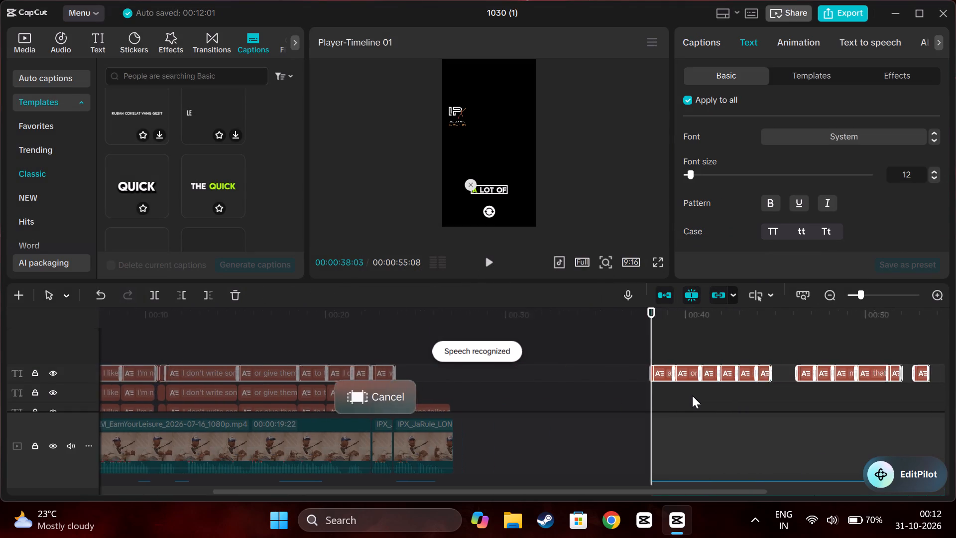
scroll(692, 396, left, 1)
key(space)
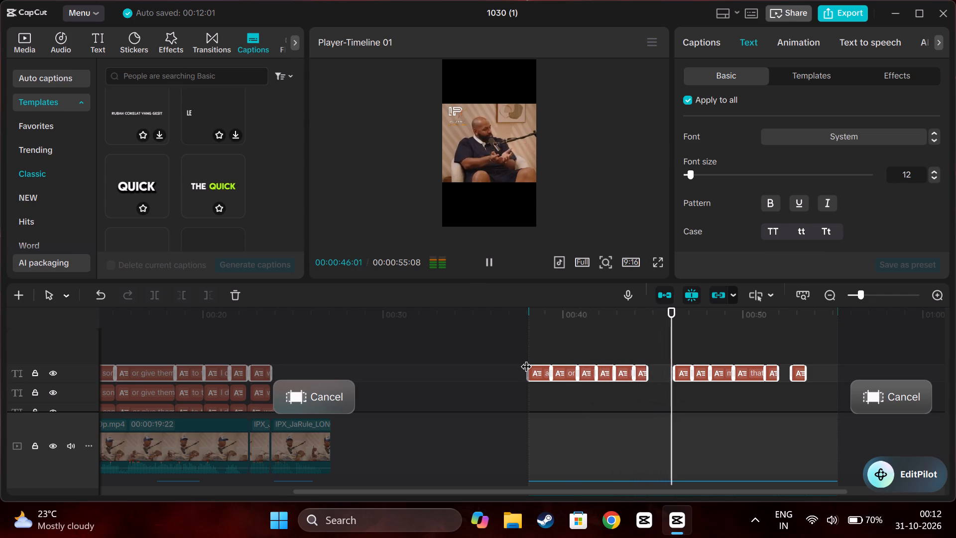
key(space)
Extend the end of the "how do you look at the the whole space" caption to meet the following caption.
click(643, 379)
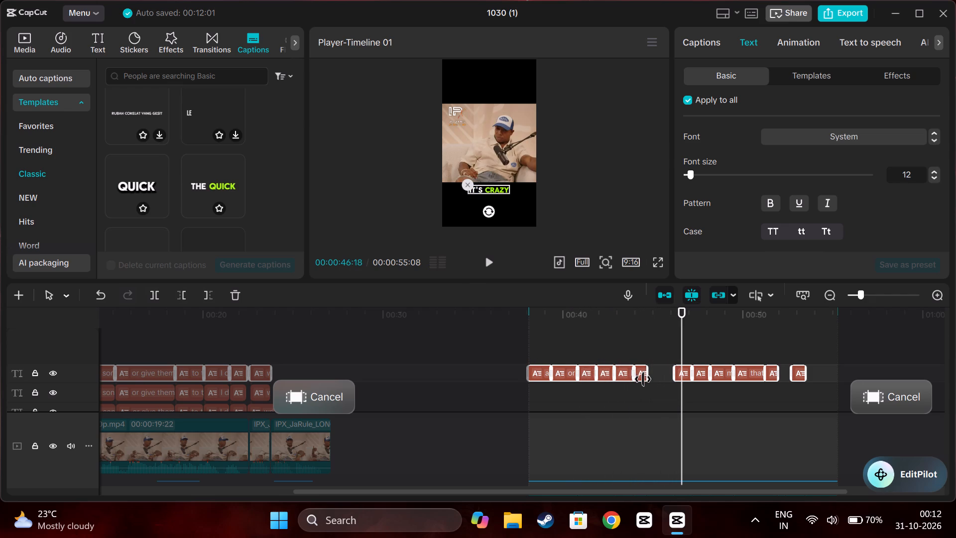
scroll(649, 382, right, 1)
ctrl+scroll(649, 382, up, 5)
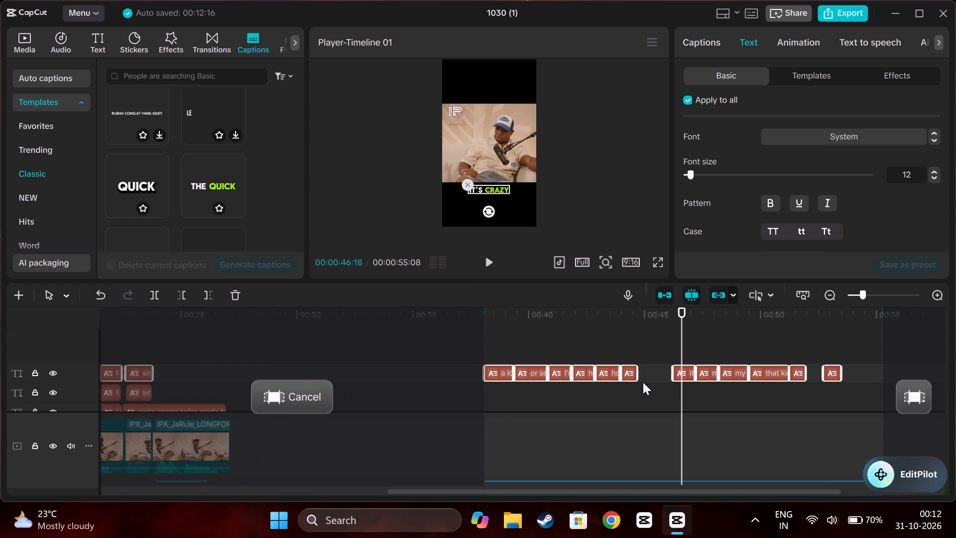
ctrl+scroll(643, 382, up, 3)
click(592, 345)
click(592, 345)
click(601, 378)
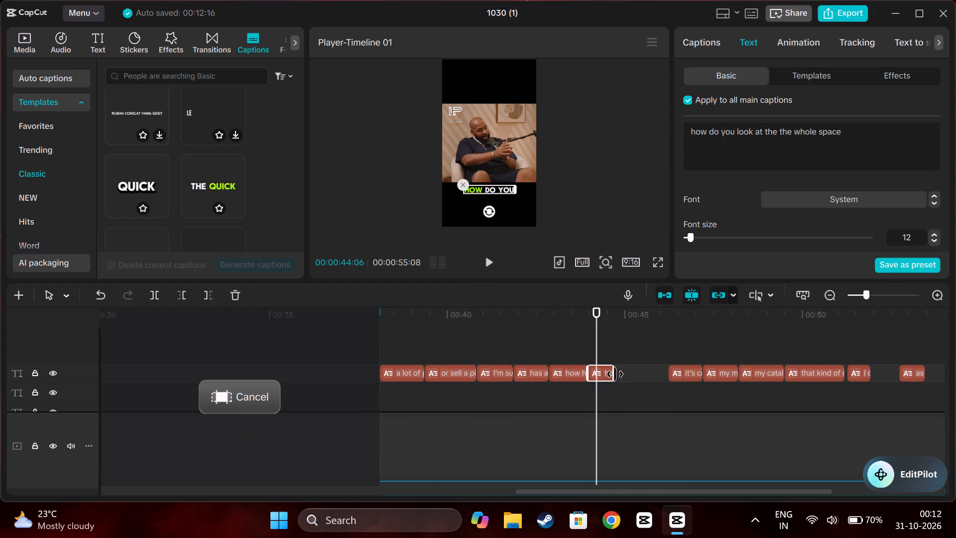
drag(615, 374, 669, 382)
Extend the "I could do a lot of things" caption to the following caption and the last caption to the sequence's end.
scroll(675, 385, left, 1)
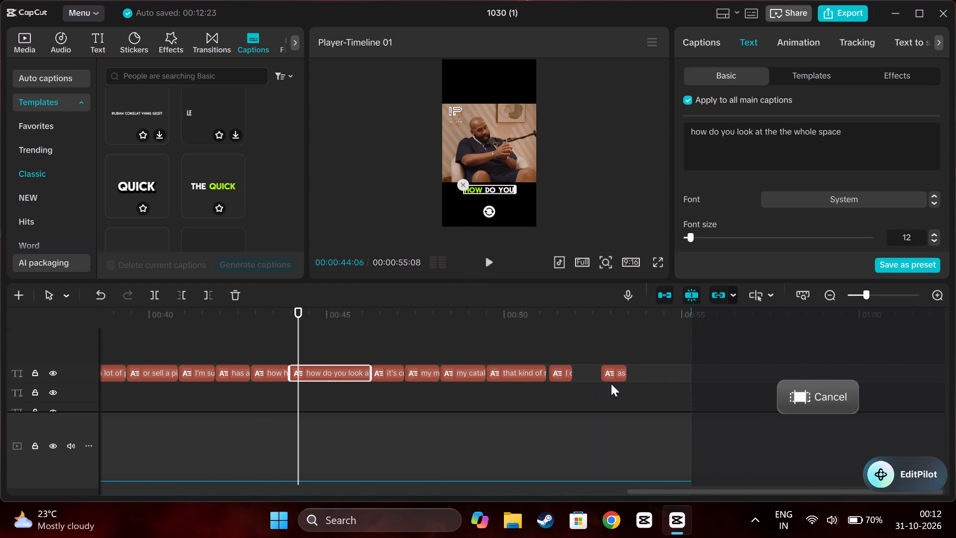
click(567, 372)
drag(572, 375, 588, 375)
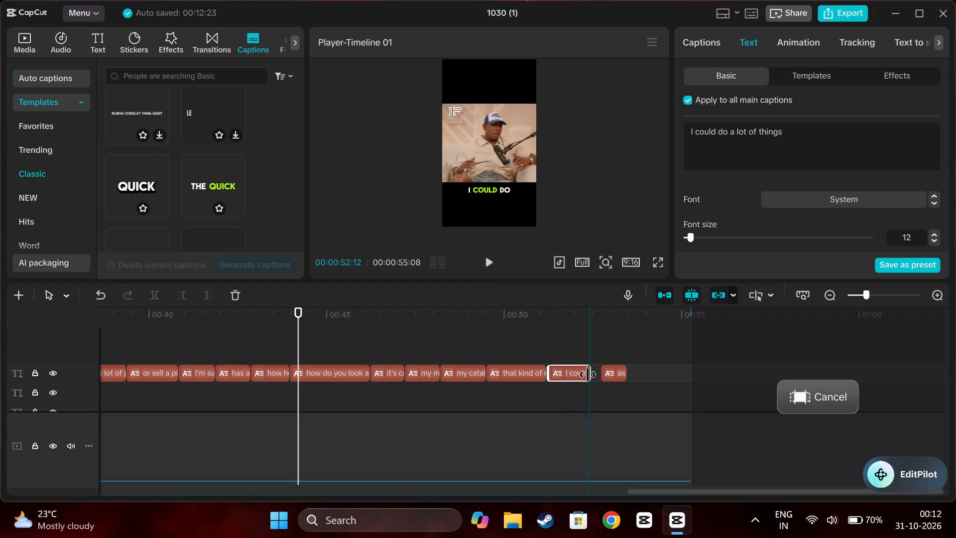
drag(588, 375, 607, 373)
drag(626, 376, 691, 372)
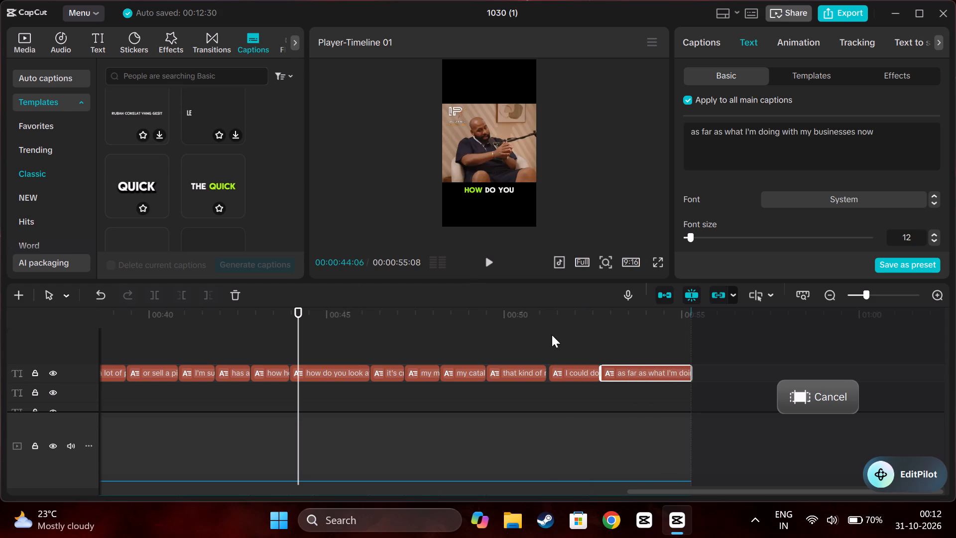
Play the final part of the sequence to check the timing of the extended captions.
click(552, 335)
key(space)
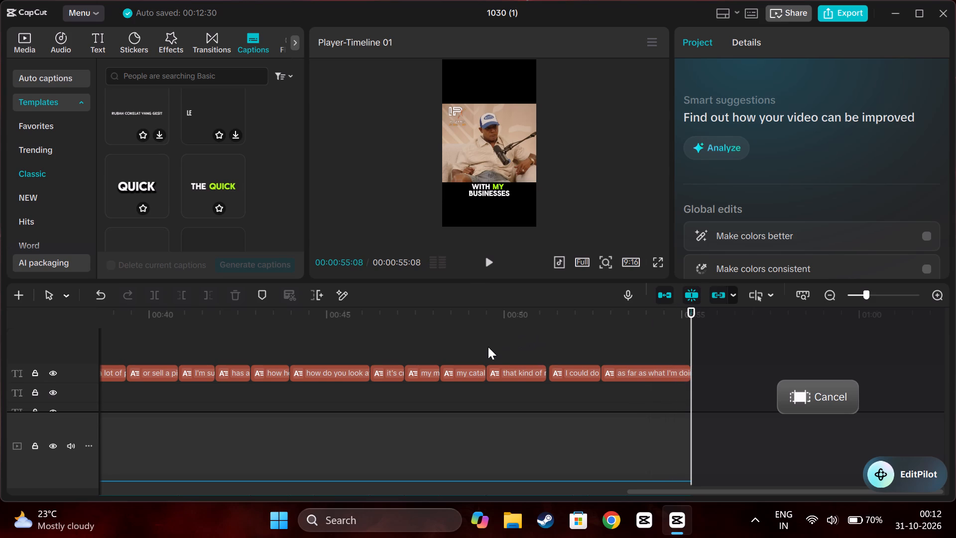
Raise all the main captions by setting their Y position to -993.
ctrl+scroll(553, 364, down, 8)
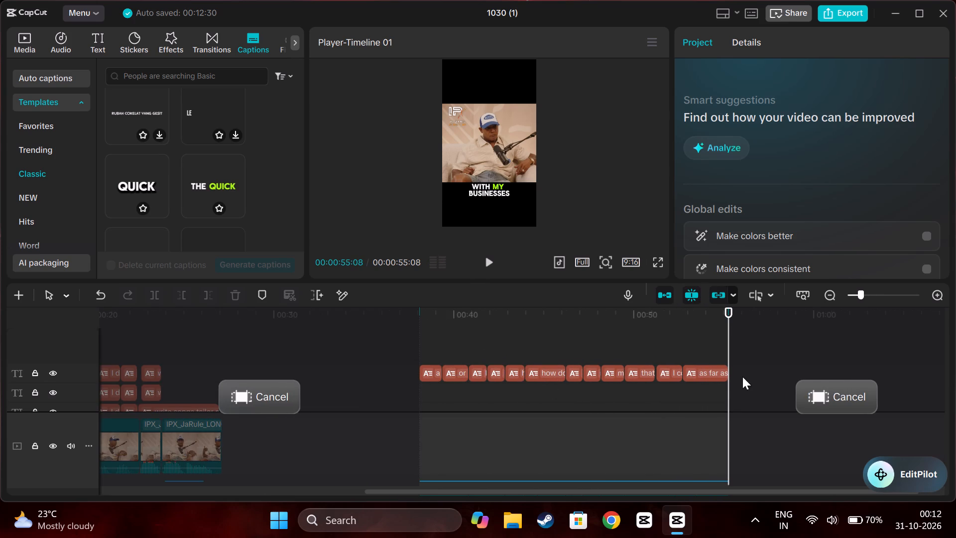
click(494, 375)
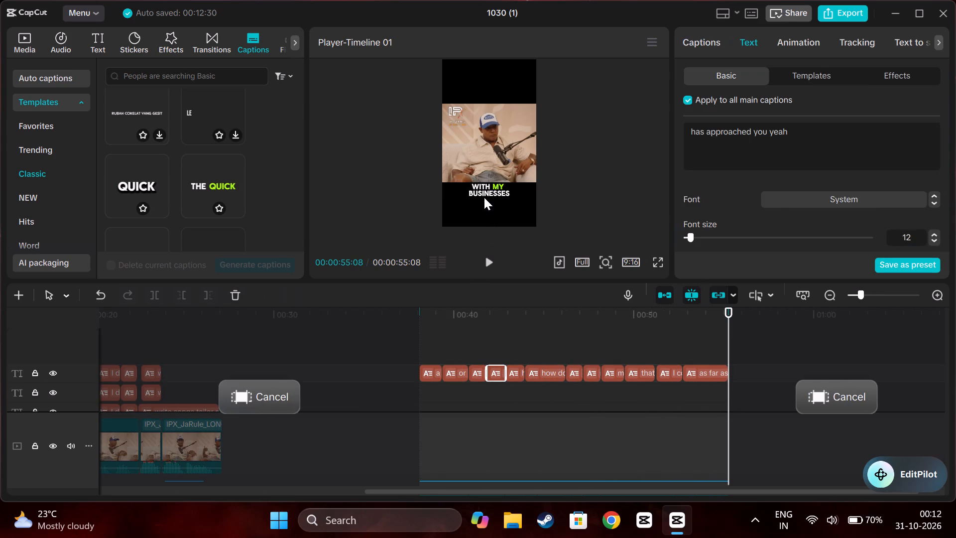
scroll(786, 217, down, 1)
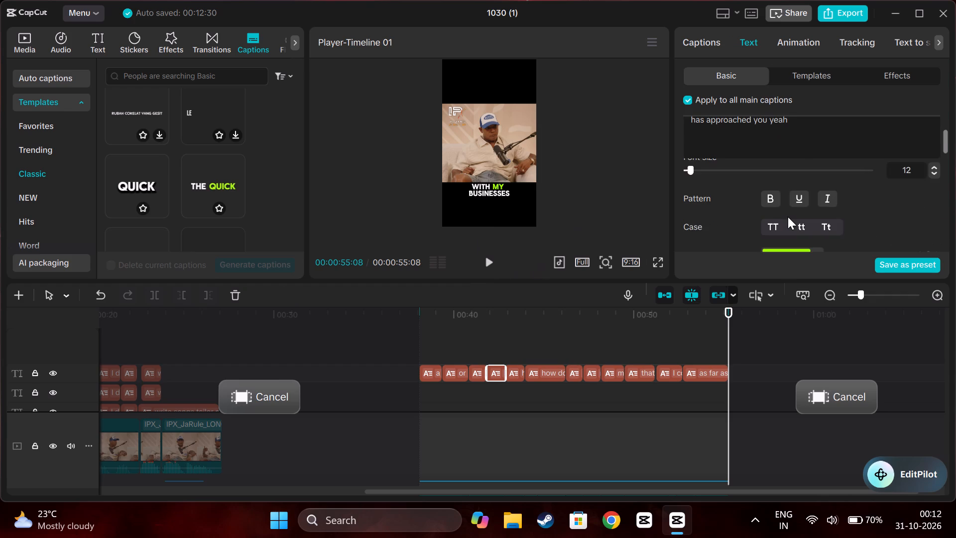
scroll(790, 217, down, 4)
scroll(847, 212, down, 1)
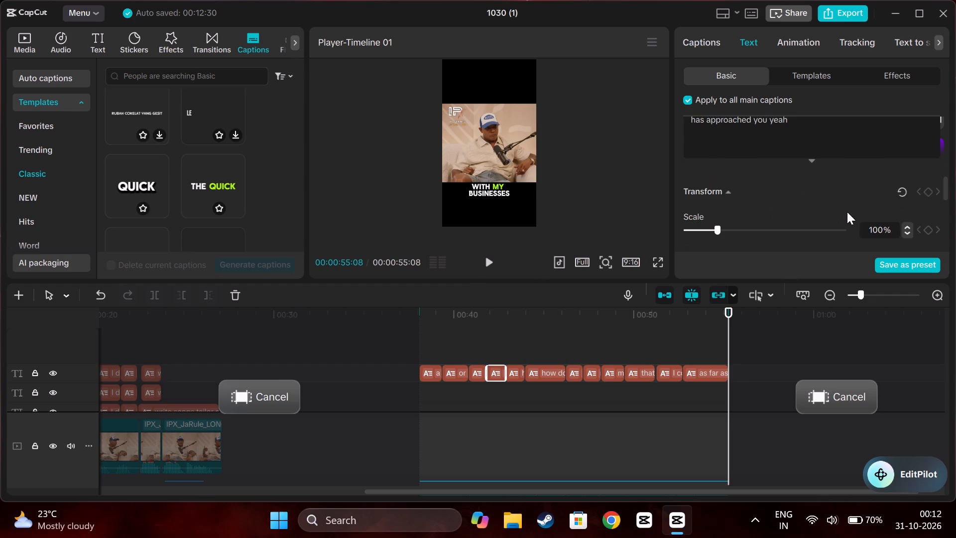
click(894, 216)
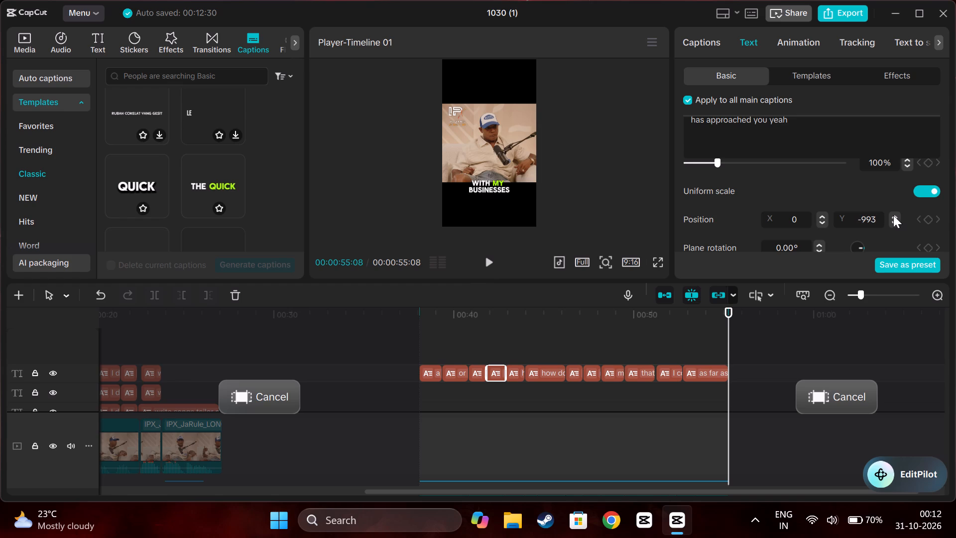
double_click(486, 184)
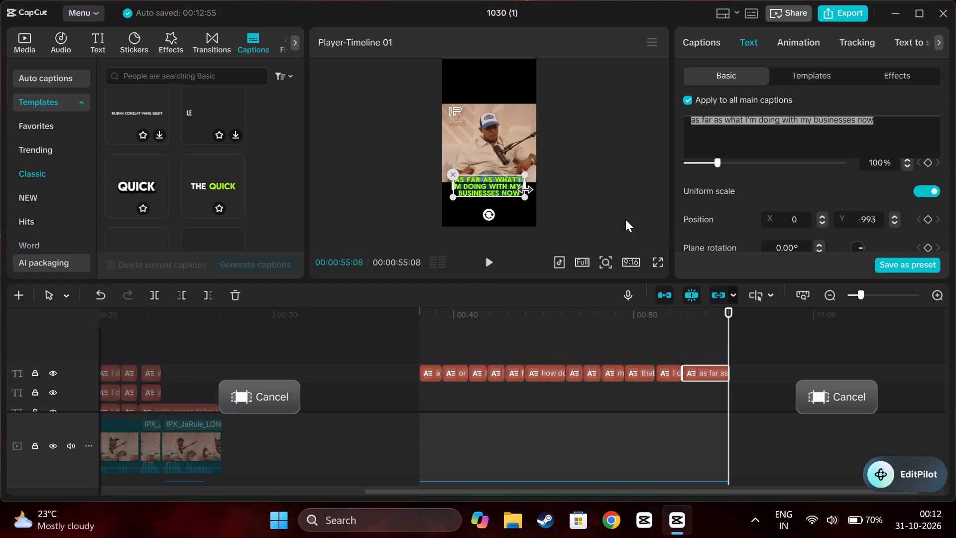
click(768, 196)
Scrub through the sequence to check the captions' raised position against the picture.
click(480, 342)
drag(480, 342, 461, 345)
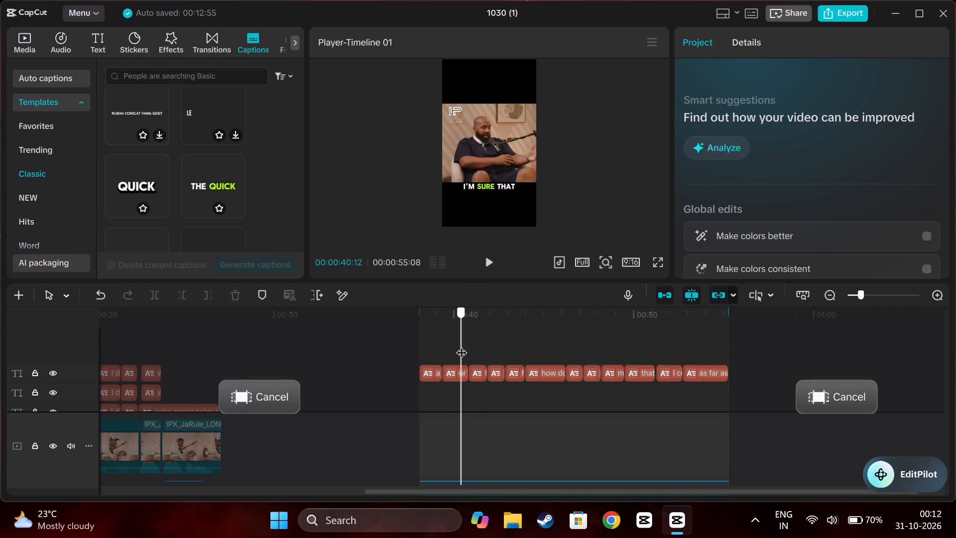
drag(461, 345, 699, 356)
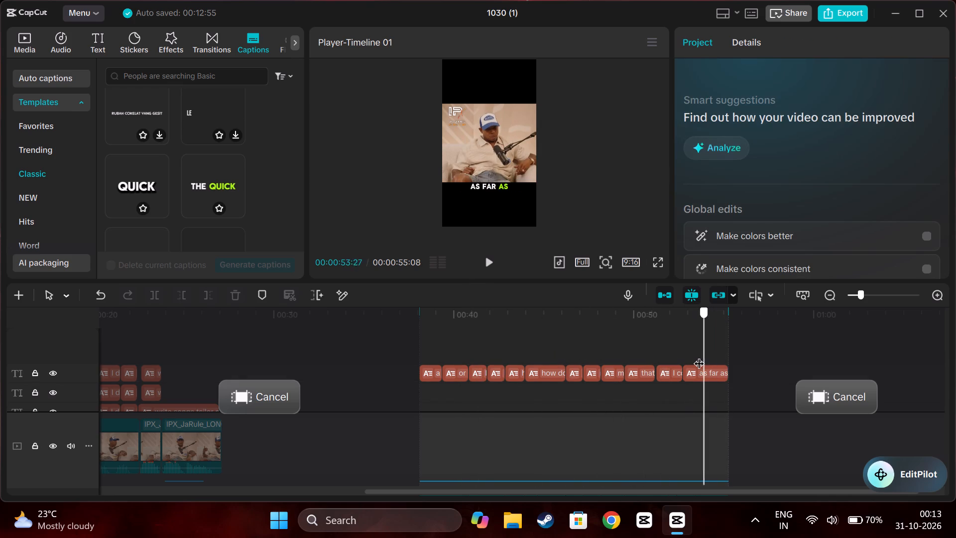
drag(699, 356, 705, 358)
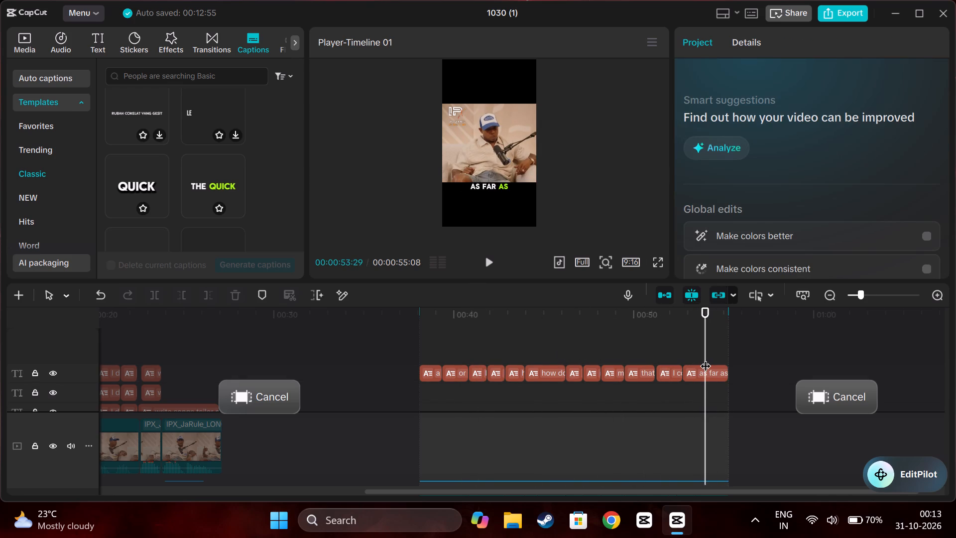
Raise all the main captions onto the lower part of the picture by setting their Y position to -670.
click(705, 376)
scroll(896, 220, down, 5)
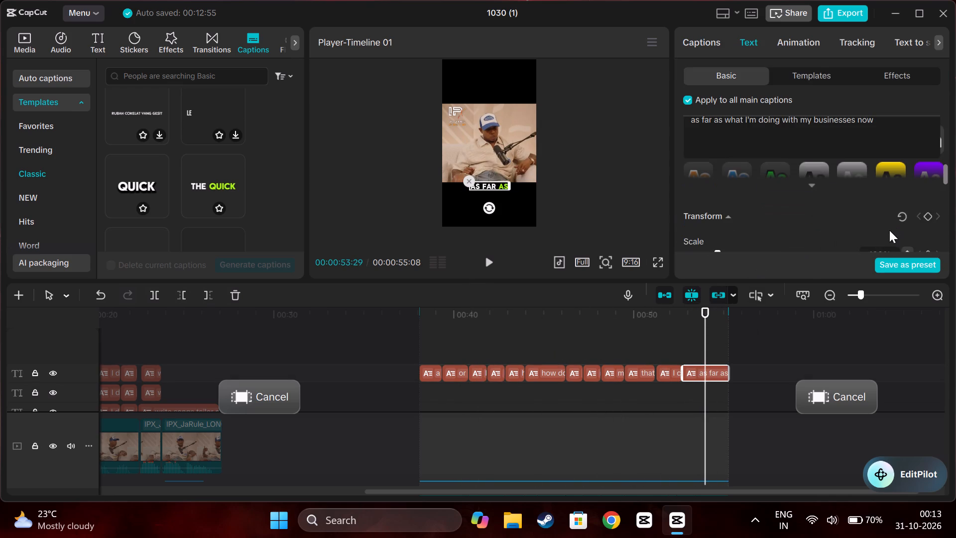
click(892, 239)
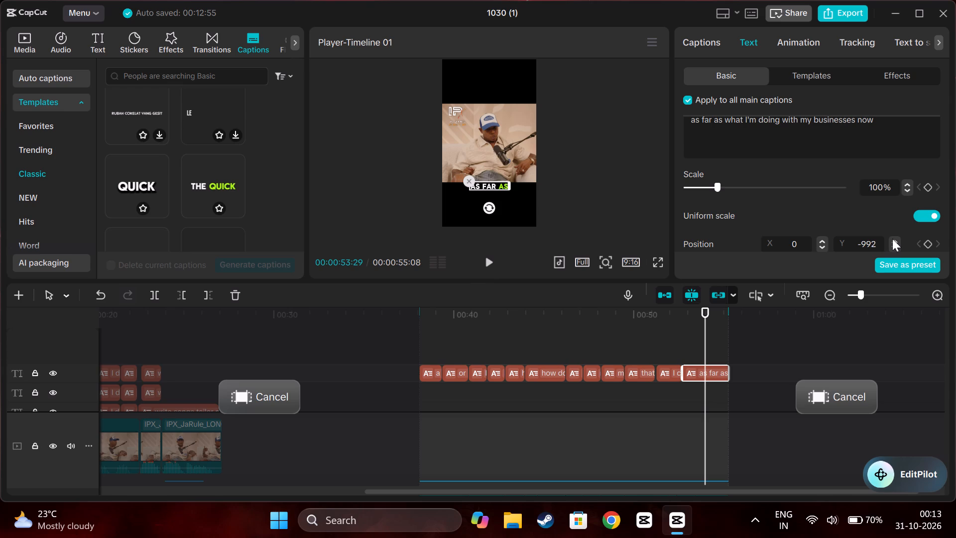
right_click(892, 238)
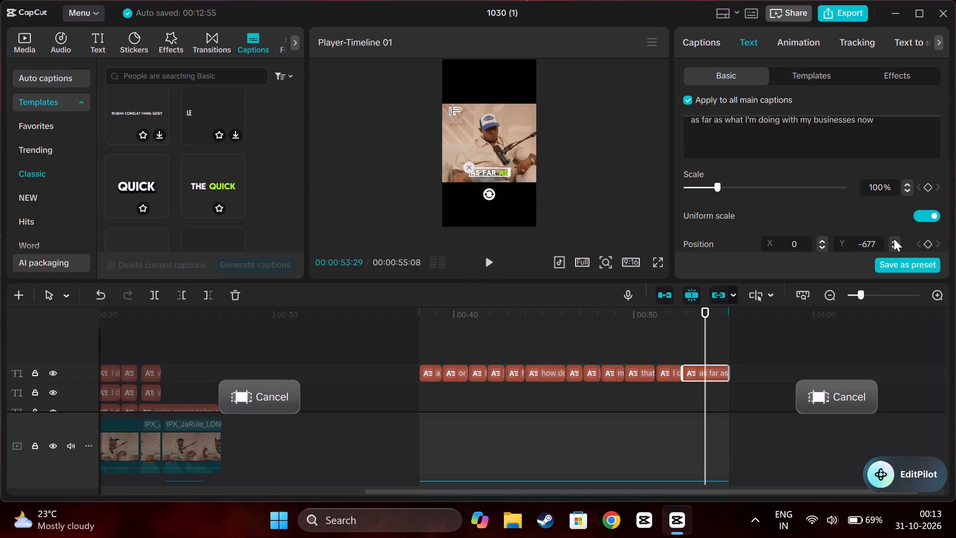
click(894, 239)
click(894, 239)
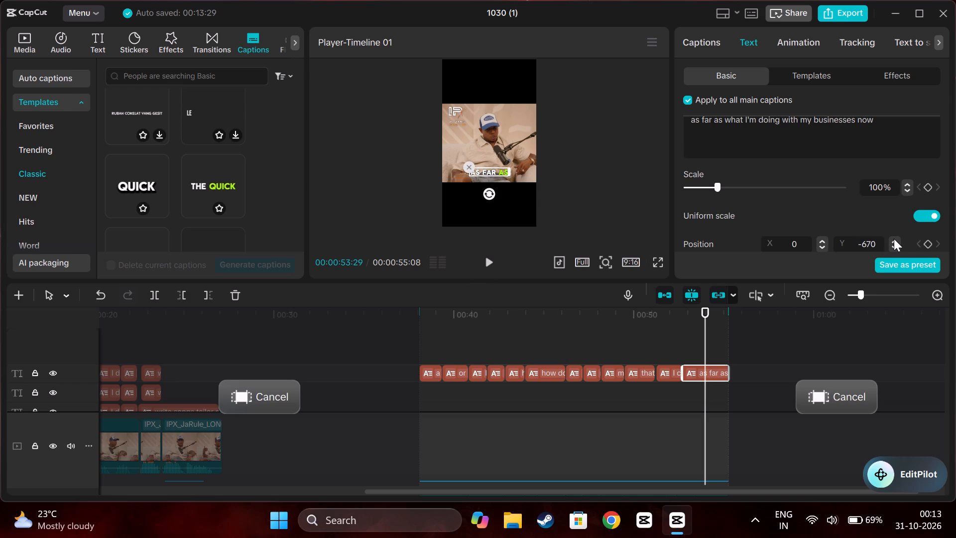
Reduce the font size of all the main captions to 9.
scroll(884, 210, up, 5)
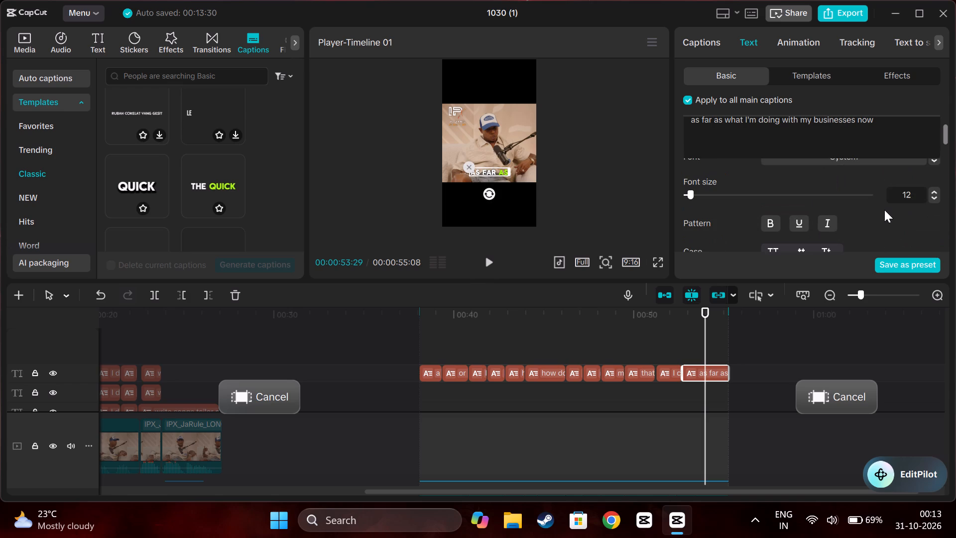
double_click(935, 197)
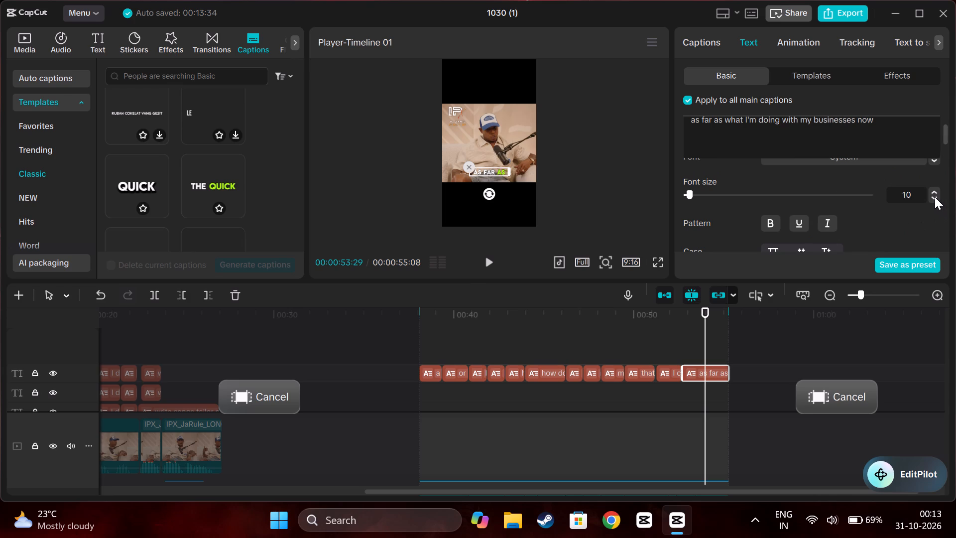
click(935, 197)
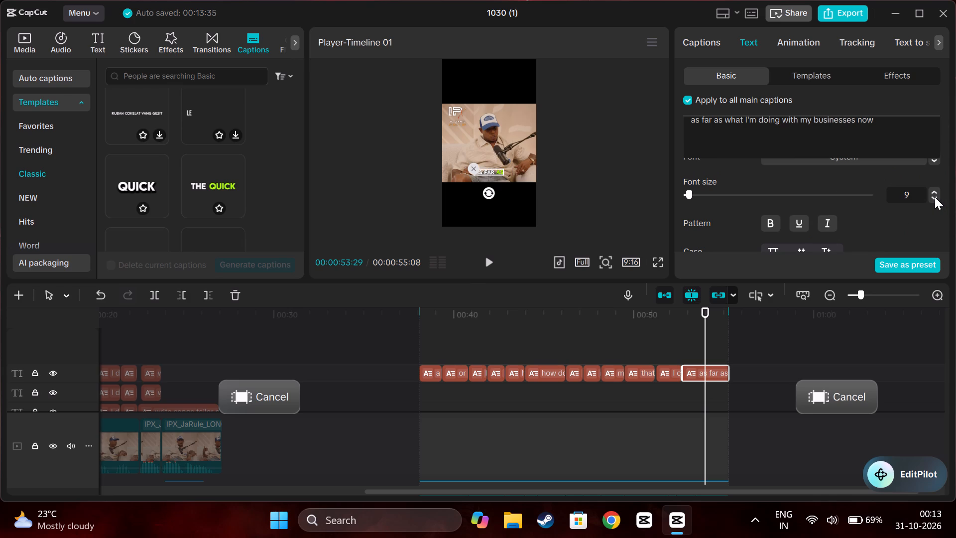
scroll(893, 256, up, 6)
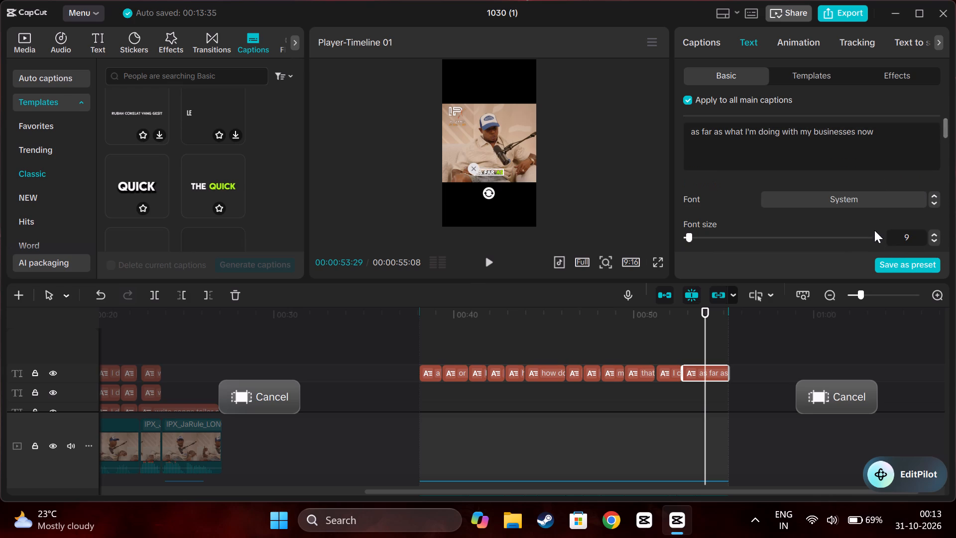
scroll(735, 232, up, 3)
Move the playhead back to the start of the captioned sequence at 00:00:38:03 and unmute the timeless 120.mp3 music track.
click(517, 428)
drag(517, 428, 423, 447)
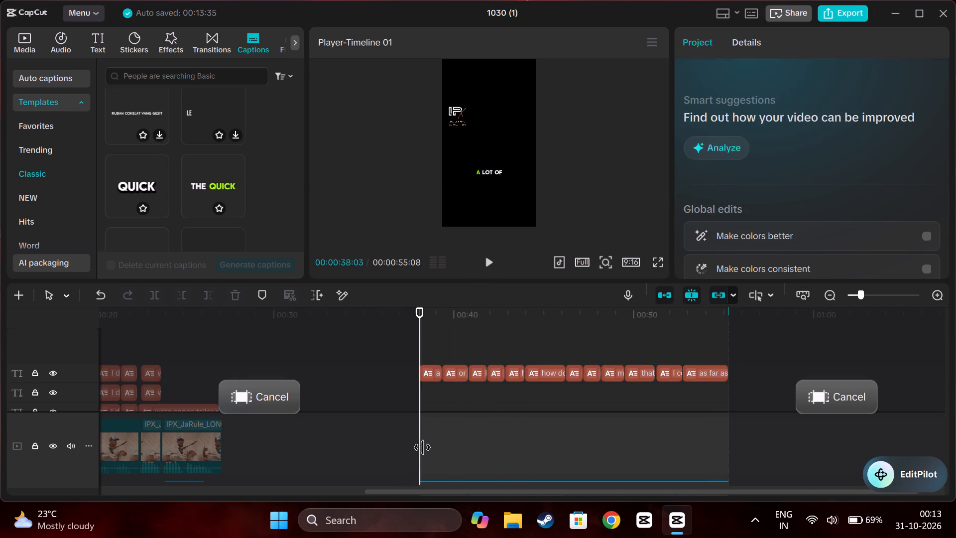
scroll(519, 441, down, 5)
scroll(466, 441, down, 4)
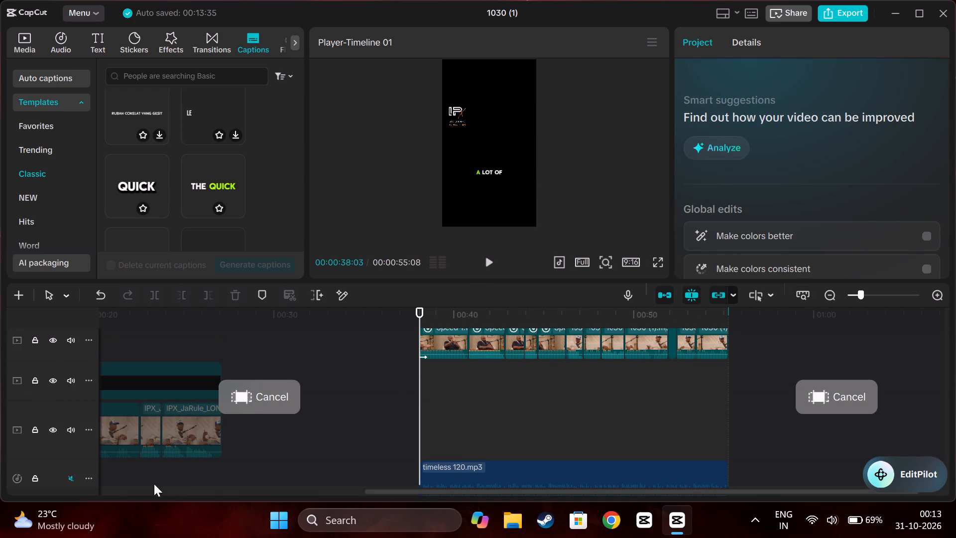
click(72, 478)
scroll(403, 458, down, 5)
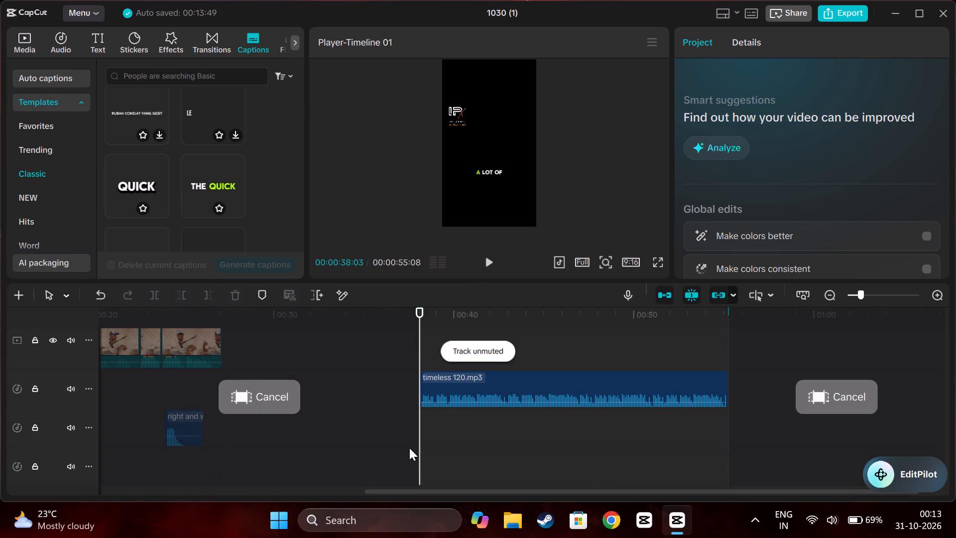